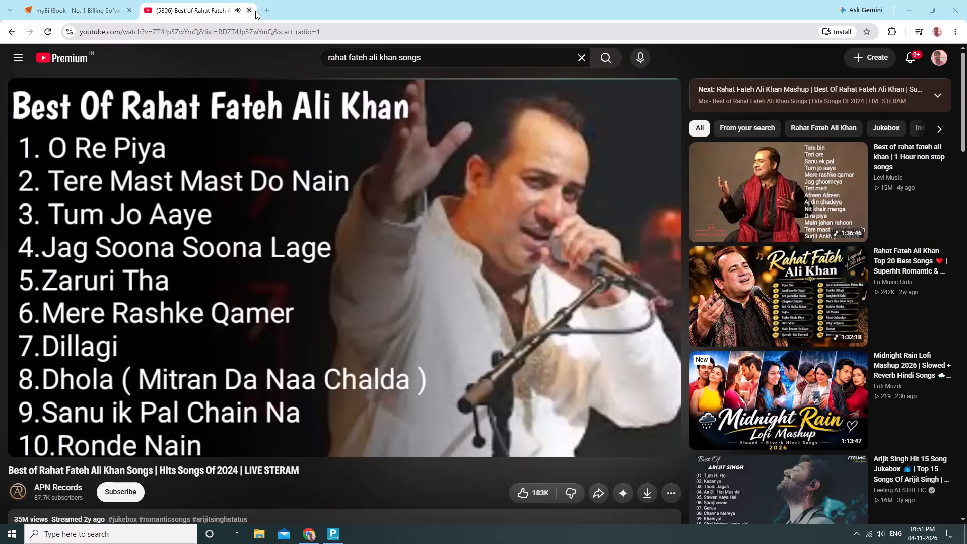
Switch to TallyPrime and leave the open purchase voucher and ledger reports to return to the Gateway of Tally.
click(909, 11)
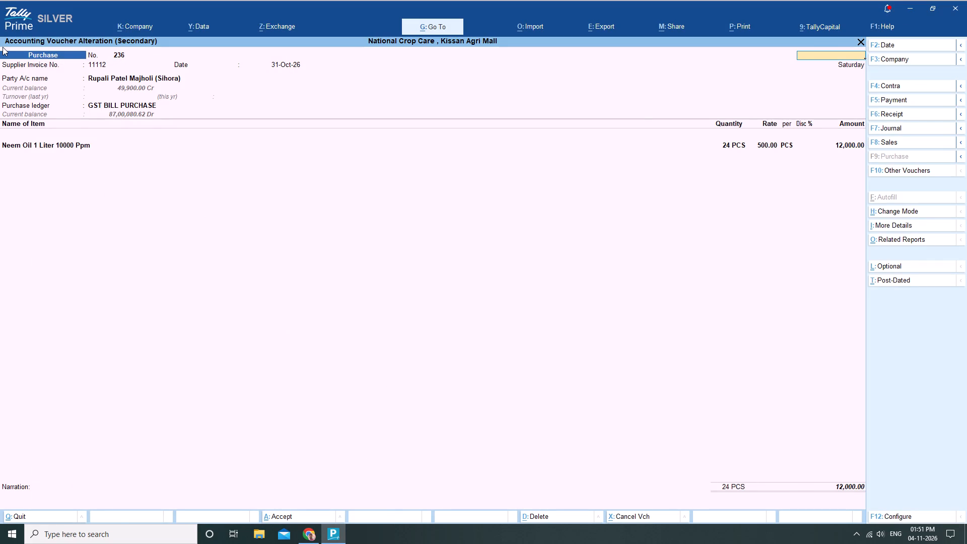
key(Escape)
key(Escape)
key(Escape)
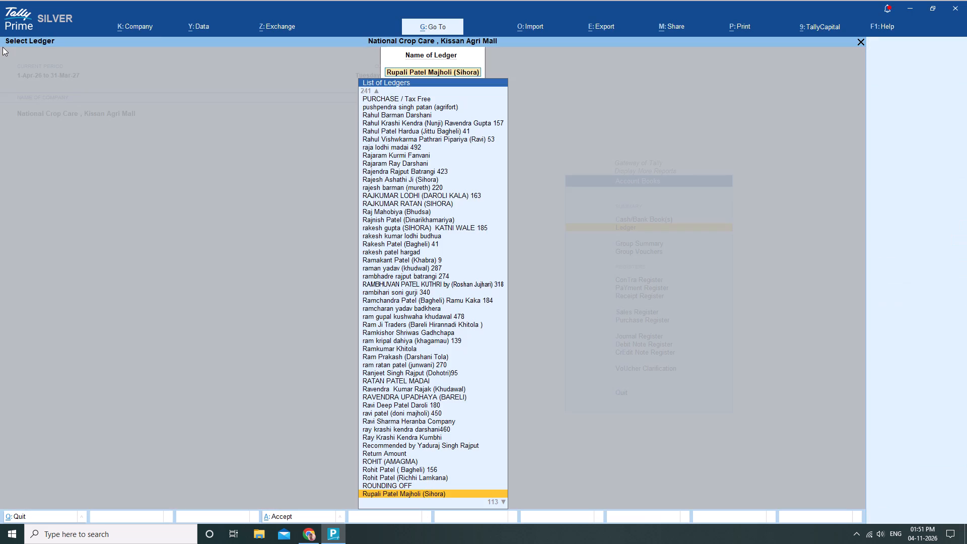
key(Escape)
key(Escape)
key(Escape)
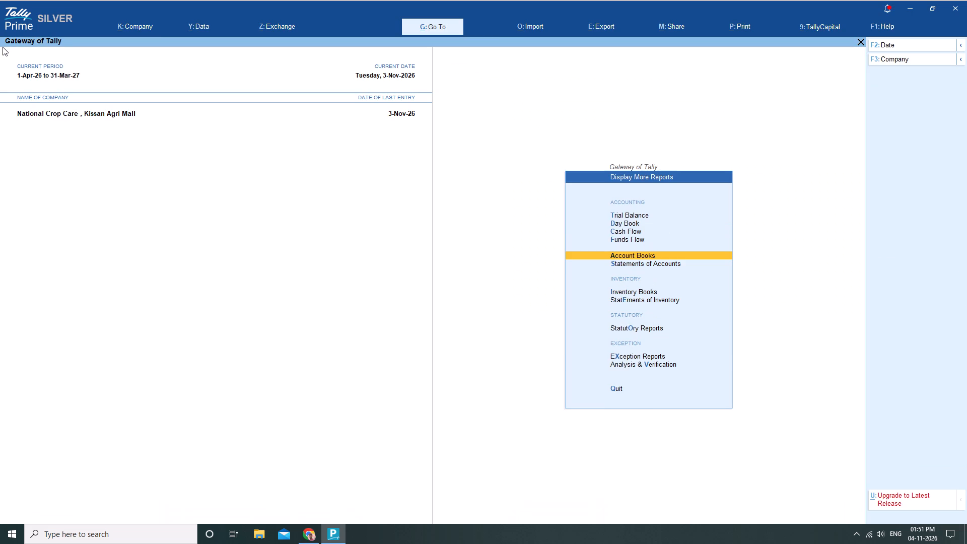
key(Escape)
Open the Day Book to check the latest recorded vouchers, and return to the Gateway of Tally.
key(Up)
key(Up)
key(Up)
key(Up)
key(Up)
key(Up)
key(Up)
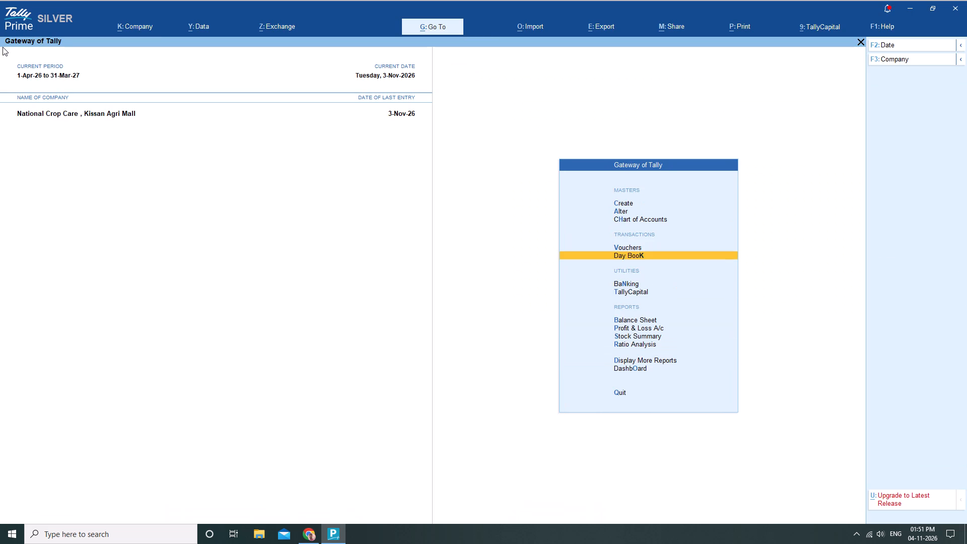
key(Return)
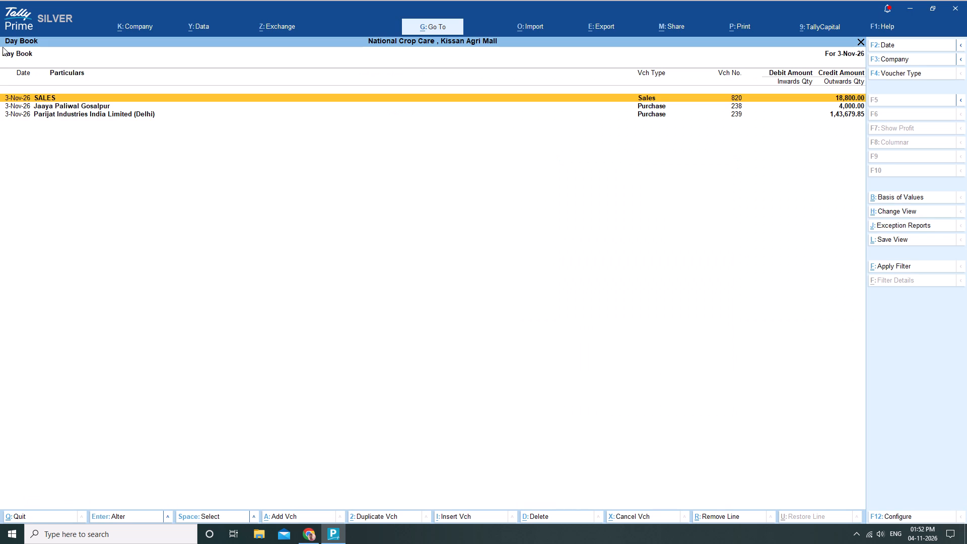
key(Escape)
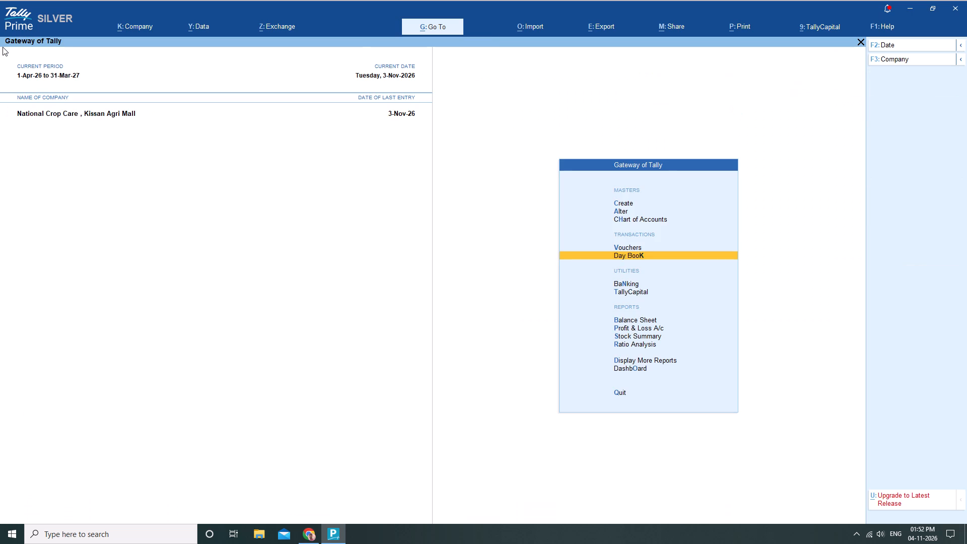
Start a new purchase voucher and enter UIMPJ2-27-11277 as the supplier invoice number.
key(Up)
key(Return)
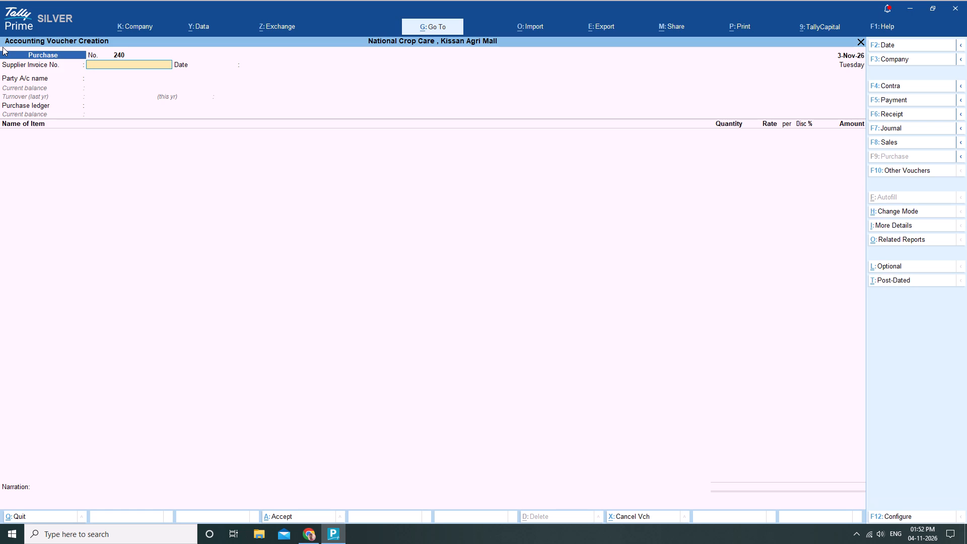
key(u)
key(i)
key(m)
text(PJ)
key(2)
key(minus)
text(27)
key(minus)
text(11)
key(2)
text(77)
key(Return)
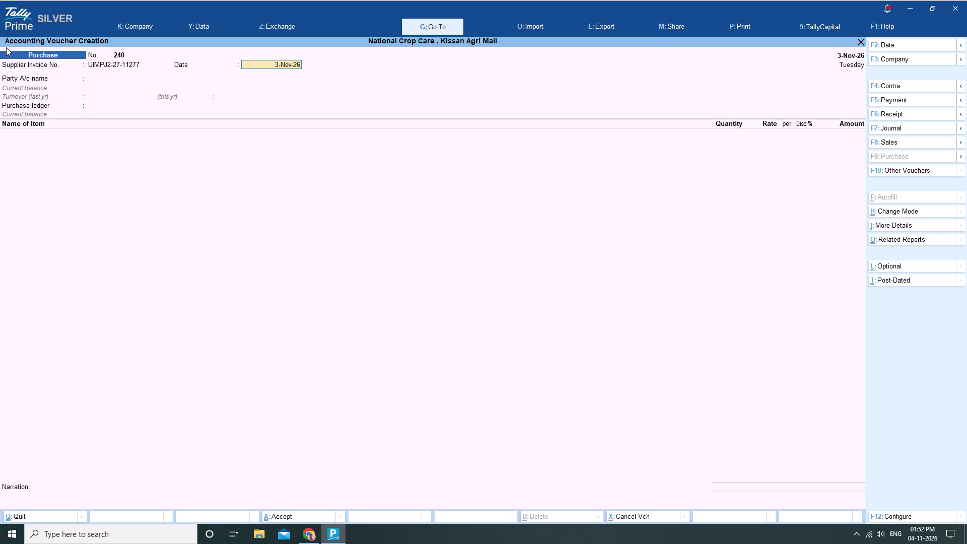
Set both the supplier invoice date and the voucher date to 4-Nov-26.
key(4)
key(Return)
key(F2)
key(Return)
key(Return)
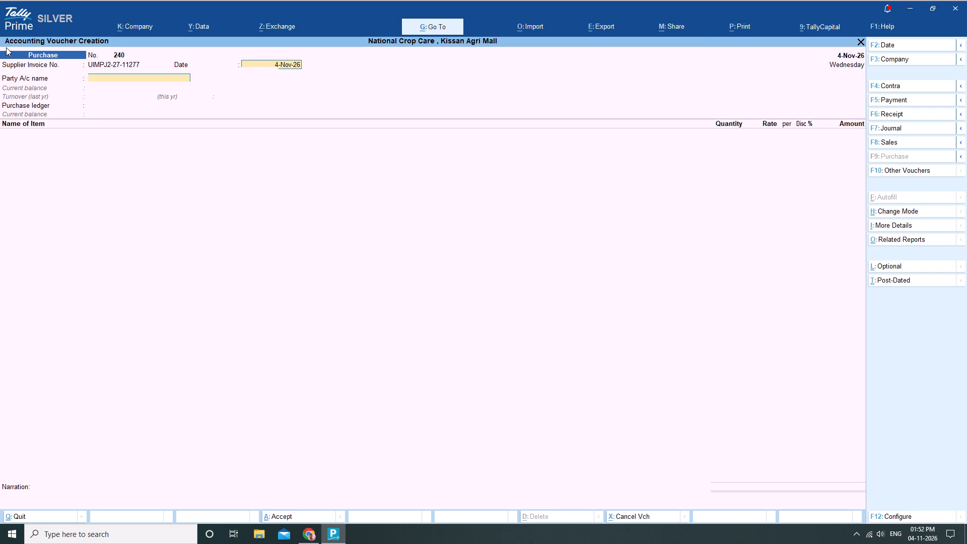
Choose Ulink Agritech Pvt Ltd (Agro Star) as the party account and accept its default receipt, order, import and party details.
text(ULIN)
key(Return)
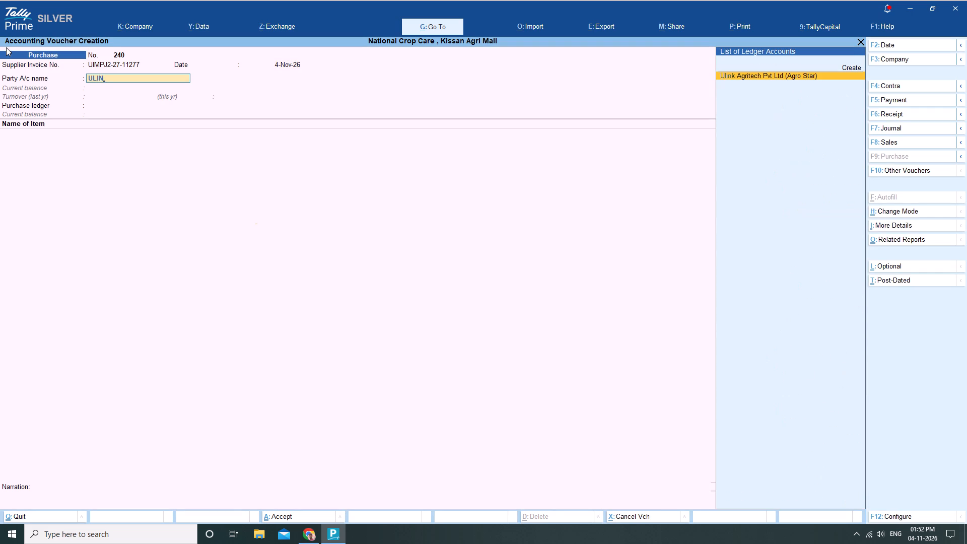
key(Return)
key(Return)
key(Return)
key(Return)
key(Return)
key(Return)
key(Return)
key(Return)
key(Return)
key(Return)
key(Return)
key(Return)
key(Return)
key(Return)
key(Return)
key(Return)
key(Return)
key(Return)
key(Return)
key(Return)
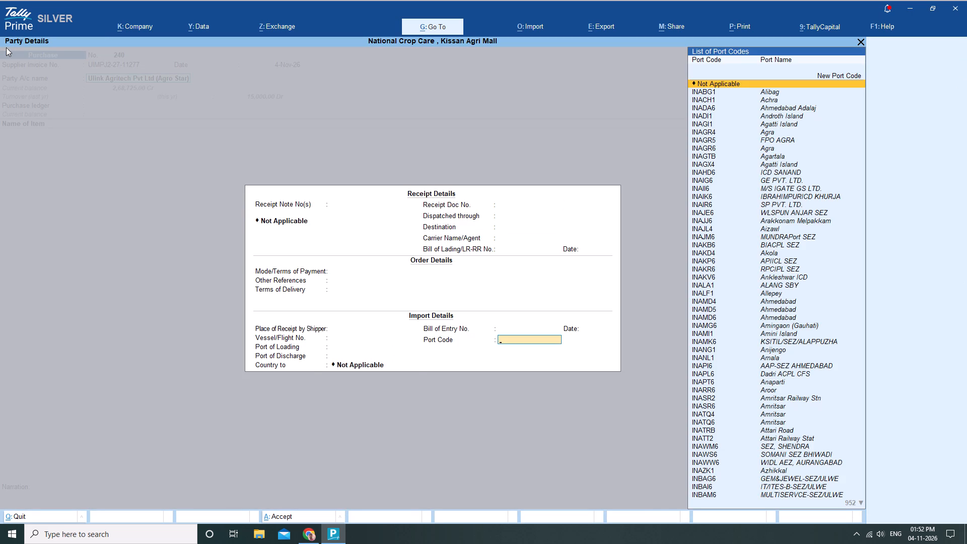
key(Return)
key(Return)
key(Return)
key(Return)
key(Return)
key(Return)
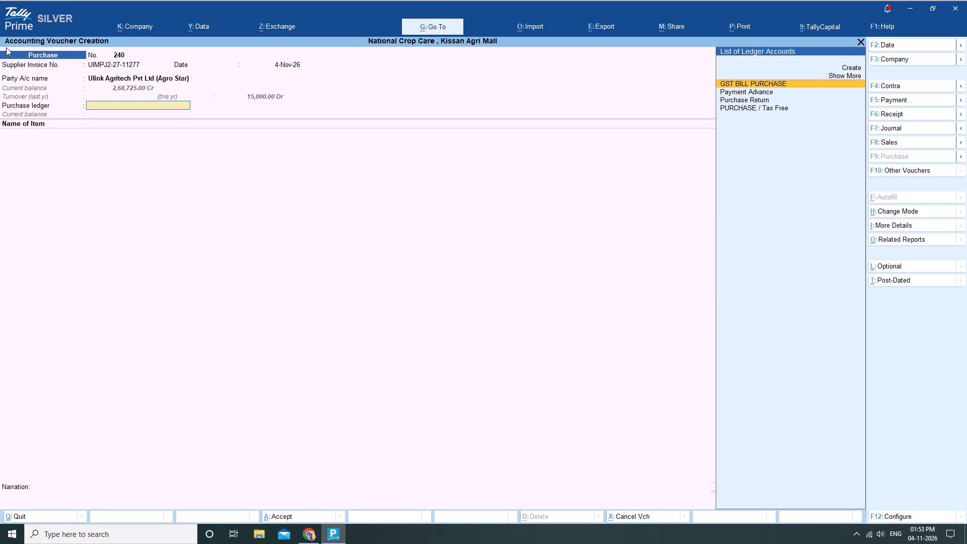
Select GST BILL PURCHASE as the voucher's purchase ledger.
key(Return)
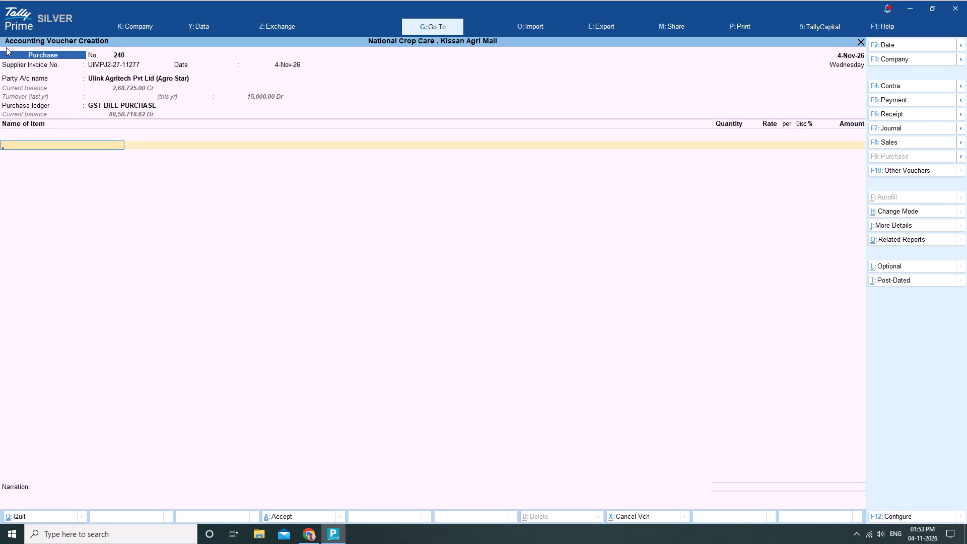
Begin creating a stock item from the voucher, named AGROSTAR 3224 WHEAT SEEDS 20 KG, leaving alias, part number, description and notes blank.
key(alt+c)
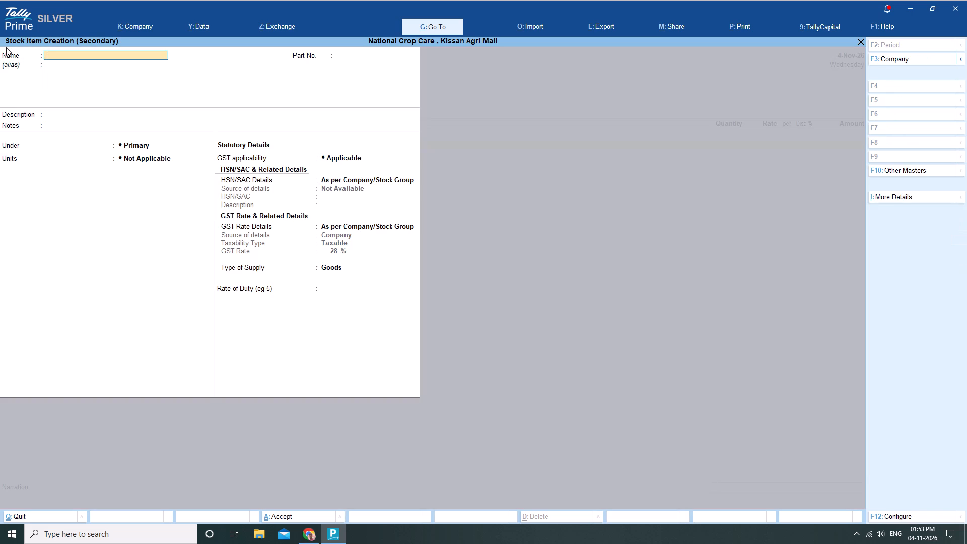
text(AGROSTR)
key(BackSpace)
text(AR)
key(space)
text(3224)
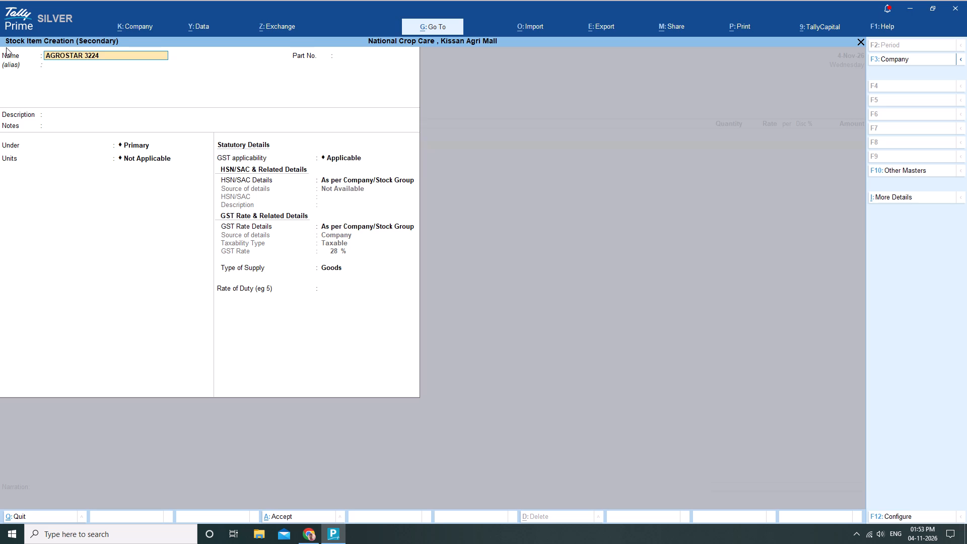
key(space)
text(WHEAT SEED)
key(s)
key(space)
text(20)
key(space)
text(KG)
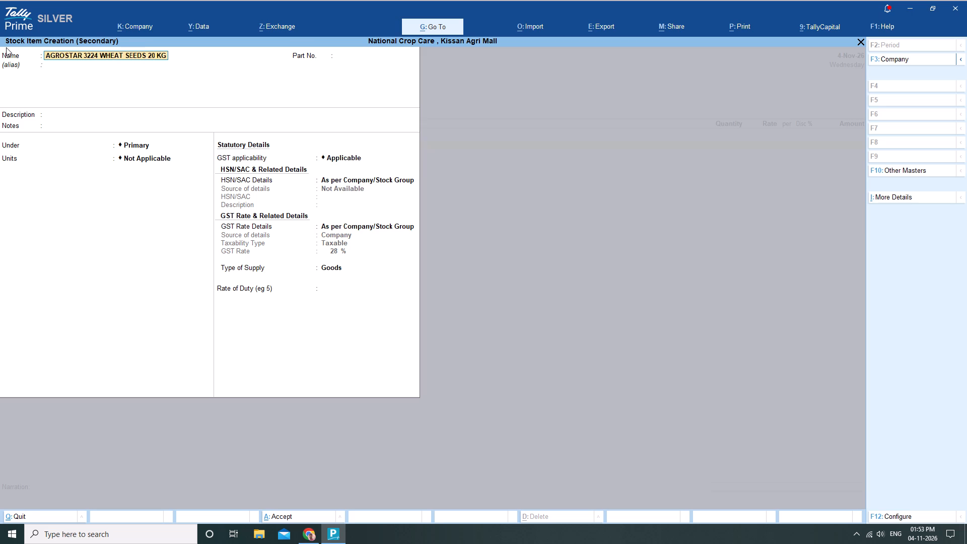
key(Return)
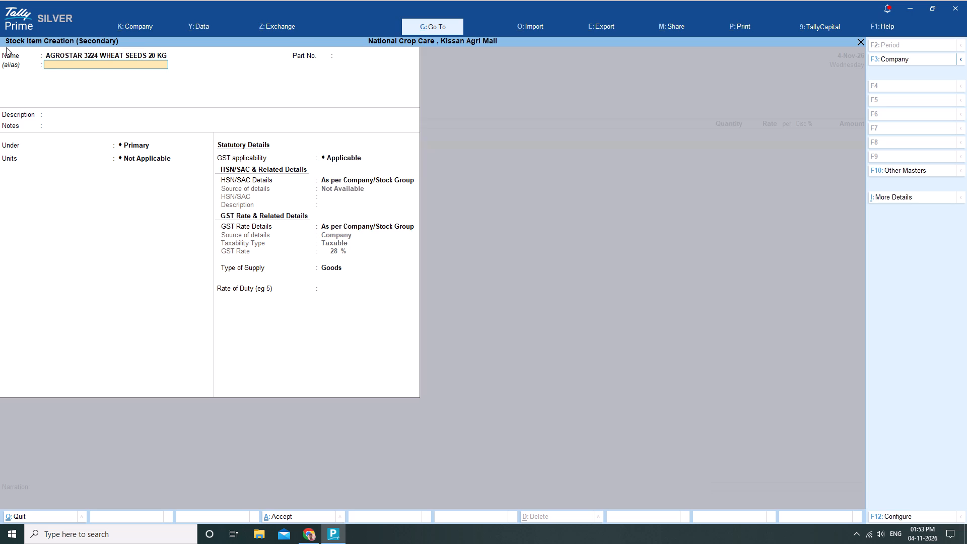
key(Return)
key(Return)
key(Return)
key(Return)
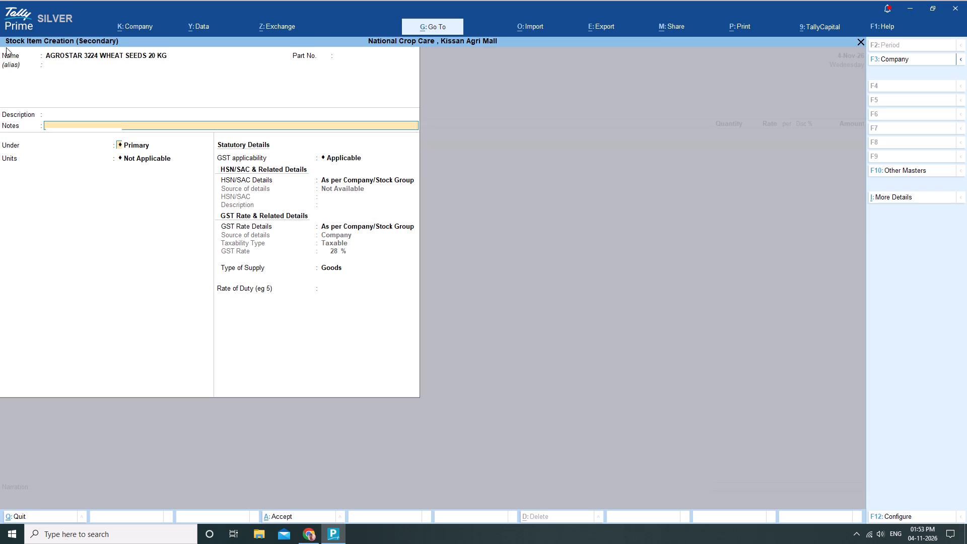
Keep the new stock item under Primary and set its unit to PCS.
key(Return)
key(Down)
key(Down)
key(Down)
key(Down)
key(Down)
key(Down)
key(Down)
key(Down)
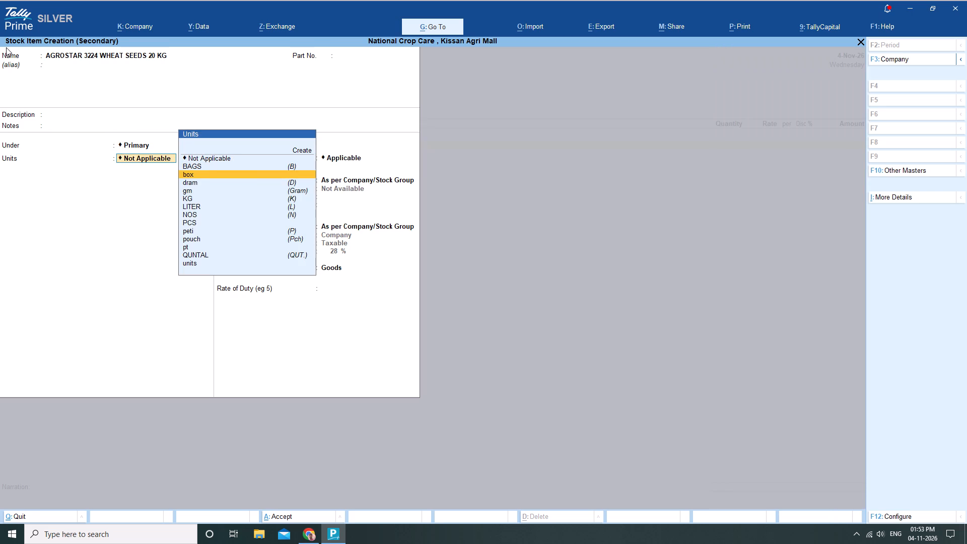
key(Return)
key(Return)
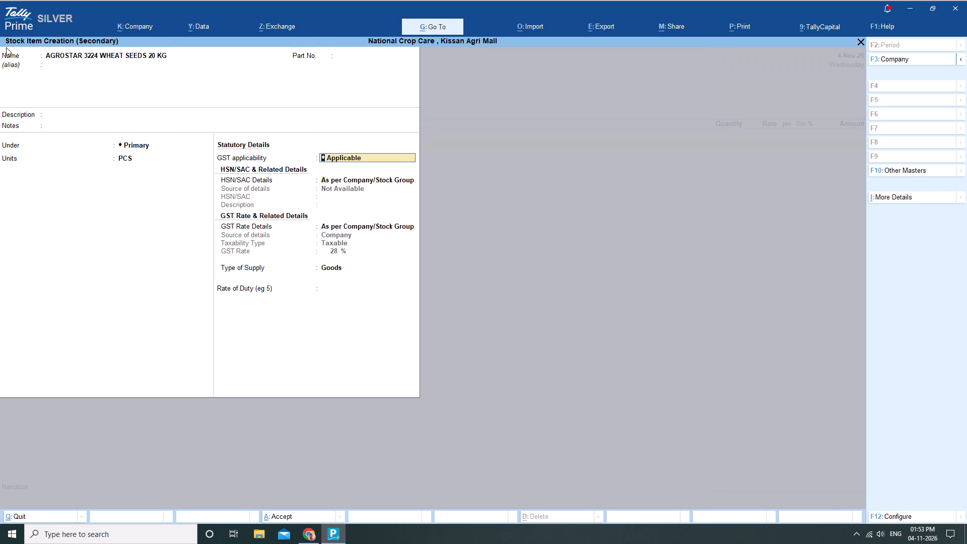
Keep GST applicable and set HSN/SAC details to Specify Details Here, leaving the HSN/SAC code and description blank.
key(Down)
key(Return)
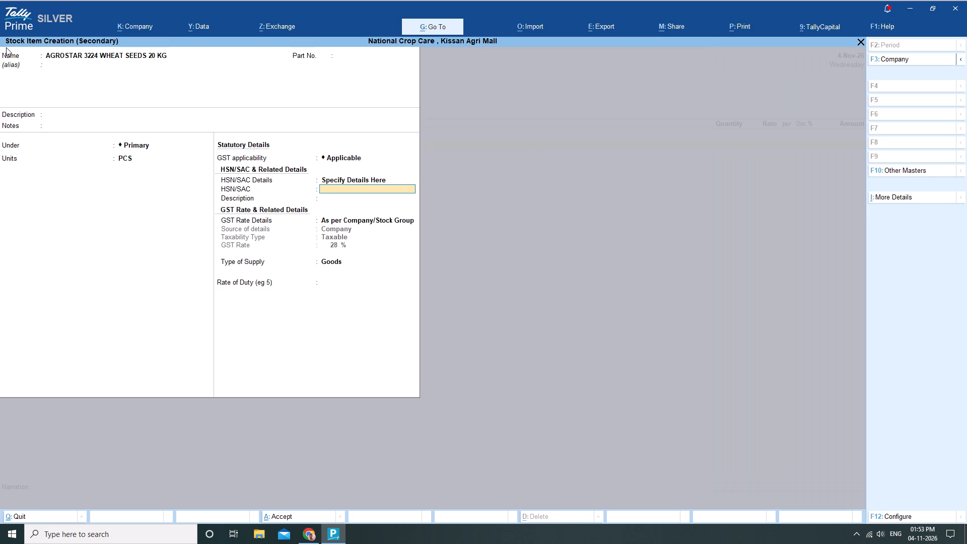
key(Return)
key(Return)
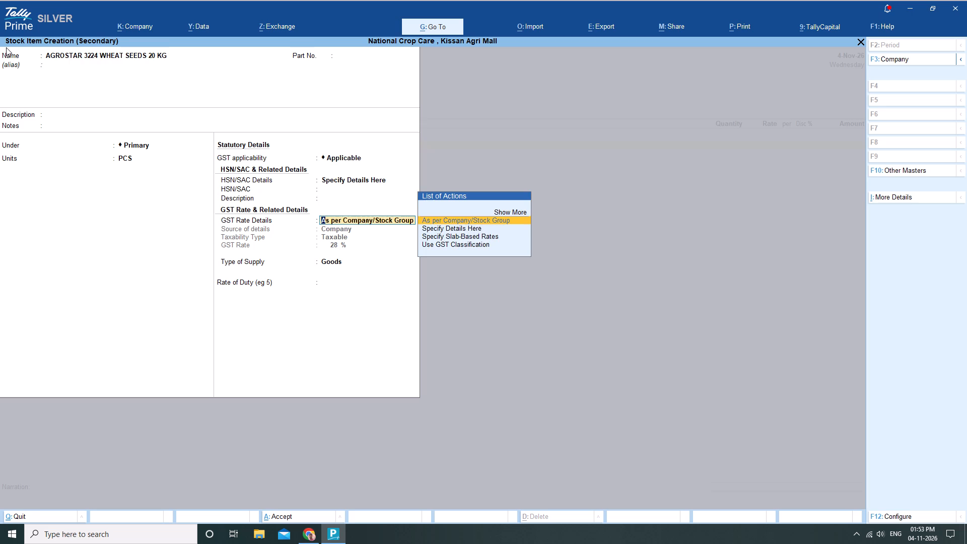
Specify the item's own GST rate details as Taxable at 0 %, supply type Goods, and save the stock item.
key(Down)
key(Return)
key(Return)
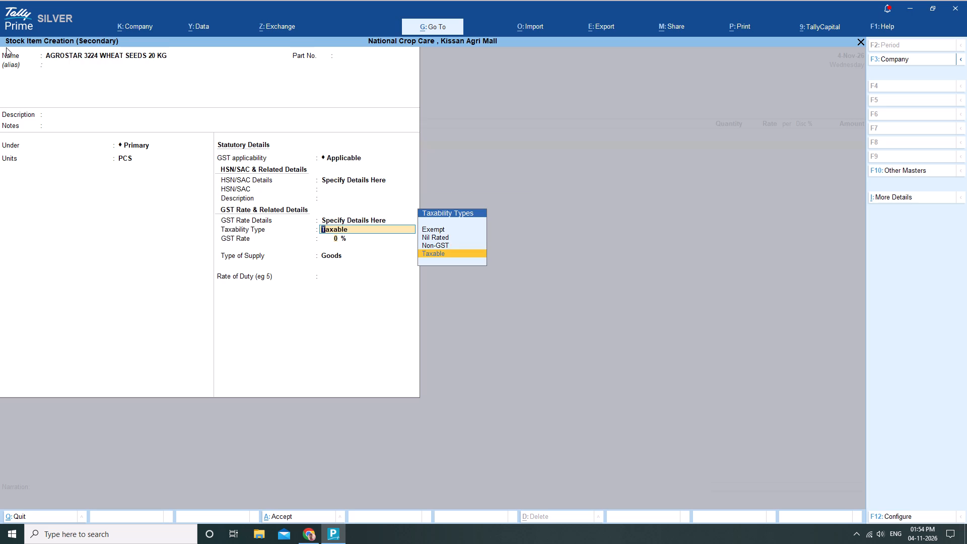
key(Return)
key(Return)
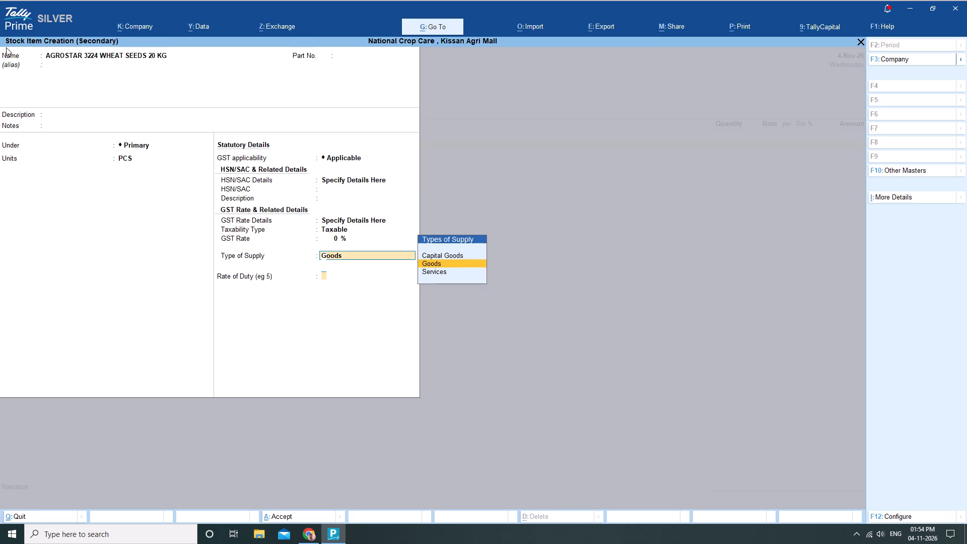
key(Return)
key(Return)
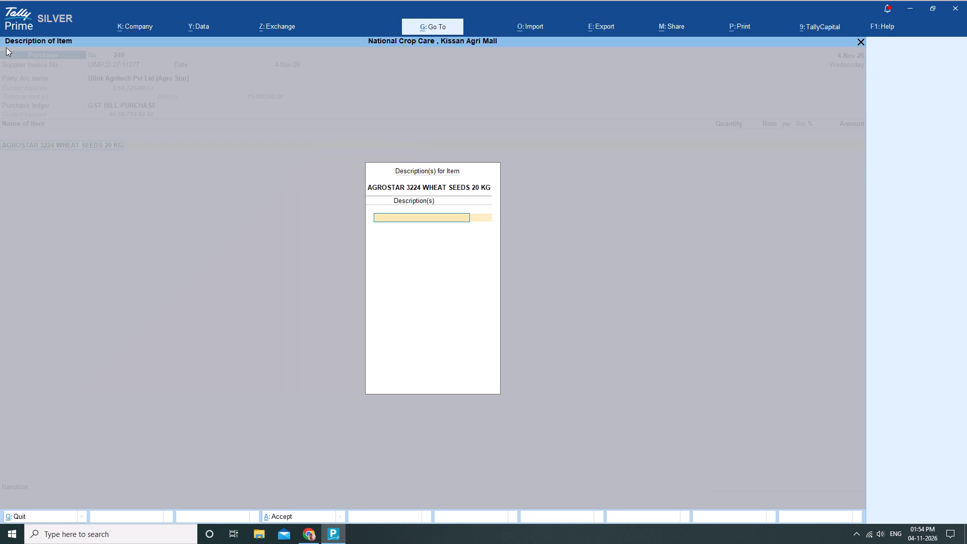
Leave the item description blank and allocate the wheat seeds to Main Location with tracking number Not Applicable.
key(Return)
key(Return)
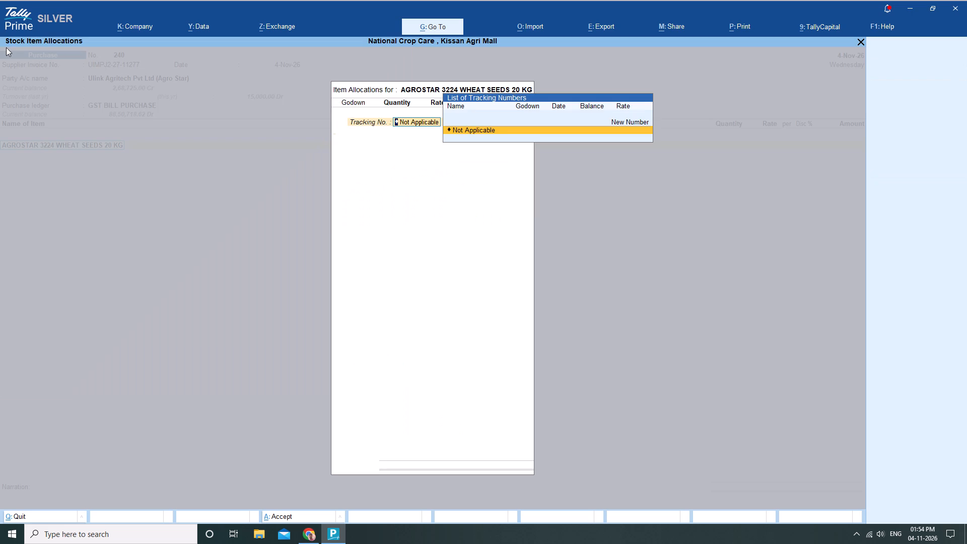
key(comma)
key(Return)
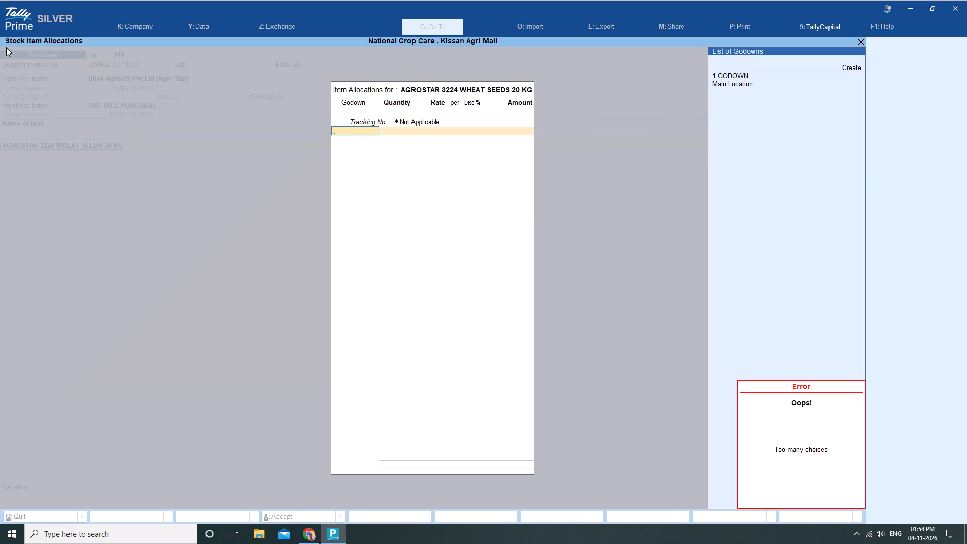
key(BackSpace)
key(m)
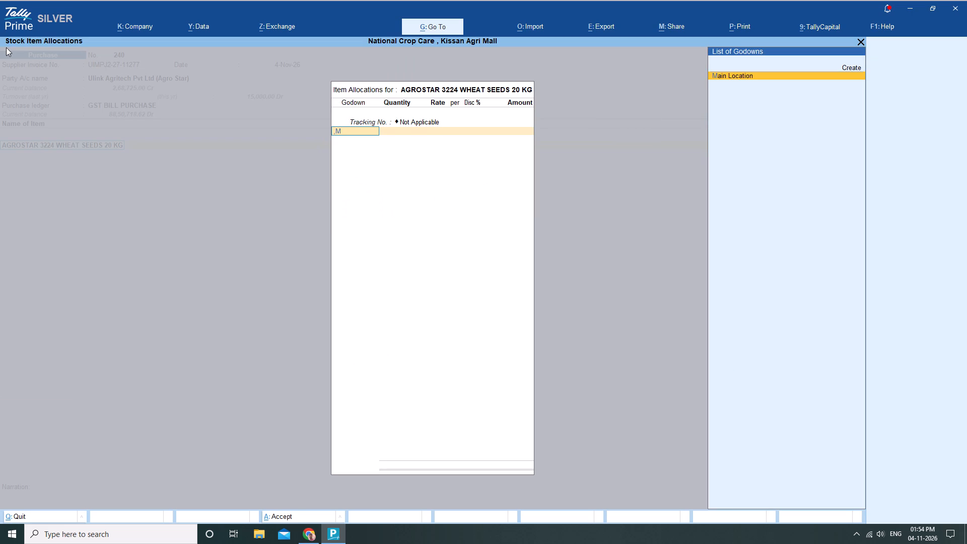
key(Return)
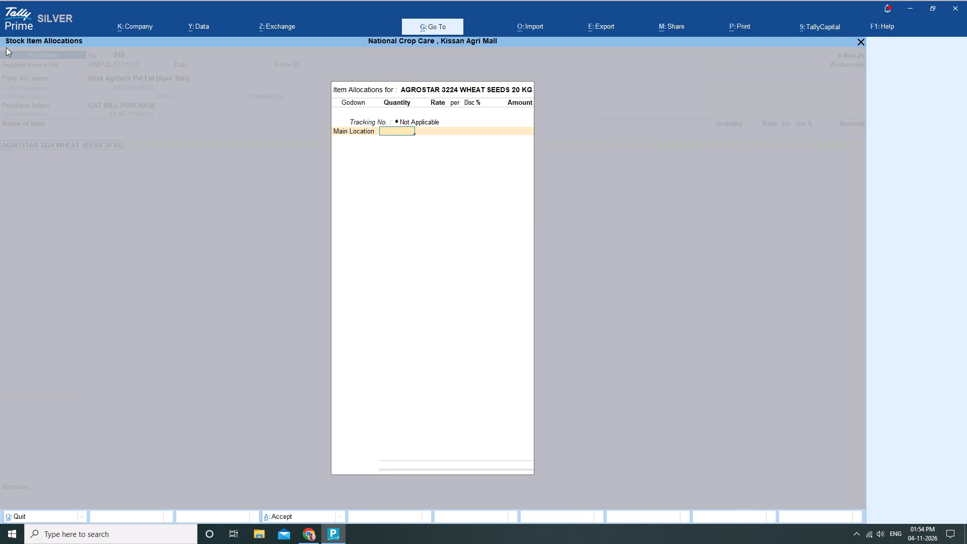
Enter a quantity of 10 PCS at a rate of 1,520 per PCS and complete the wheat seed item line.
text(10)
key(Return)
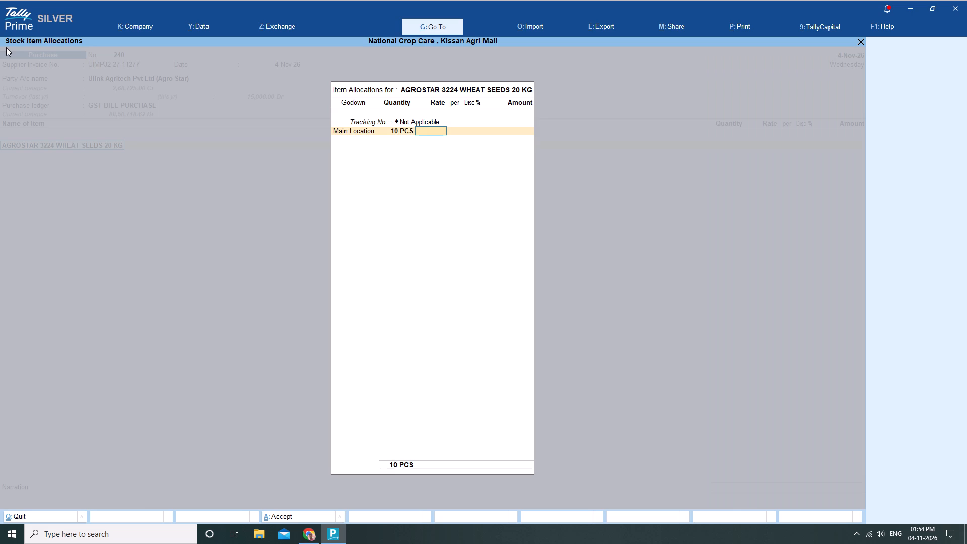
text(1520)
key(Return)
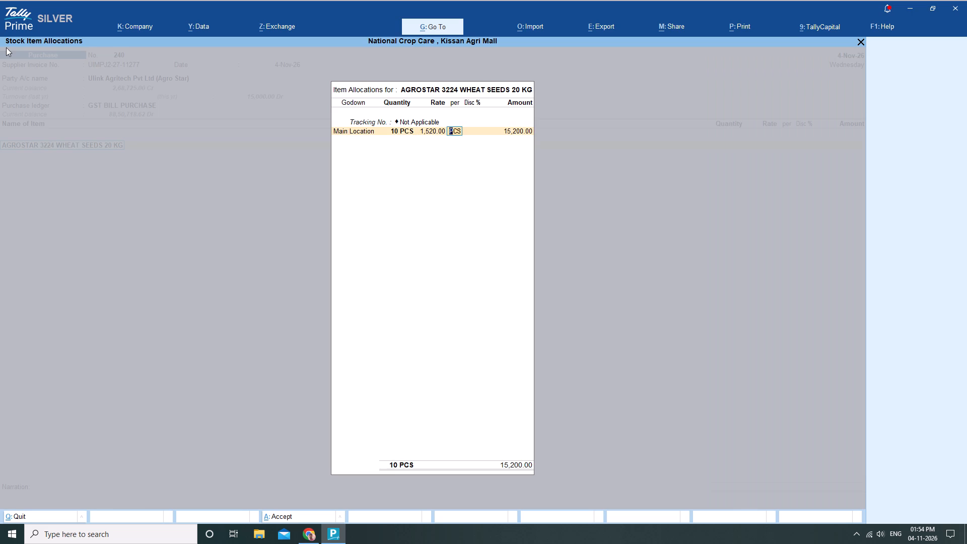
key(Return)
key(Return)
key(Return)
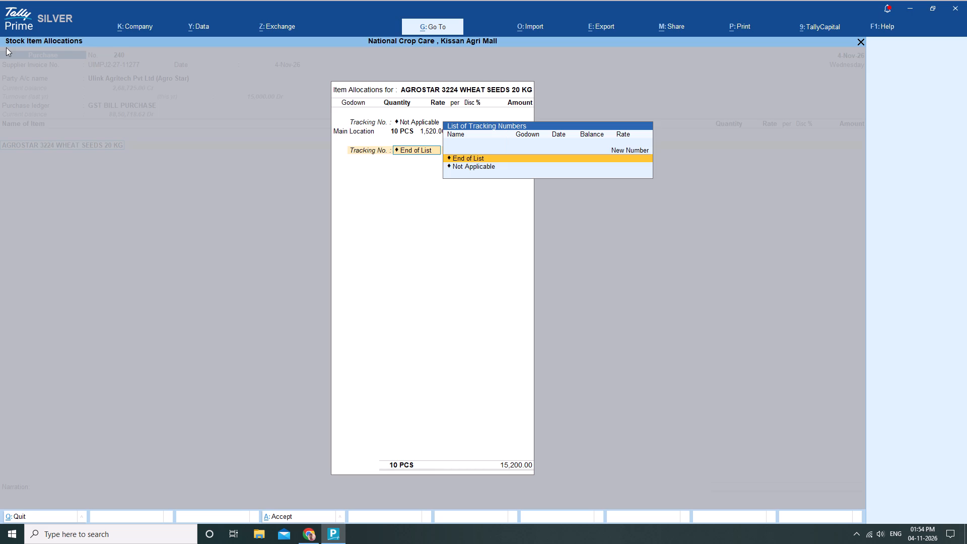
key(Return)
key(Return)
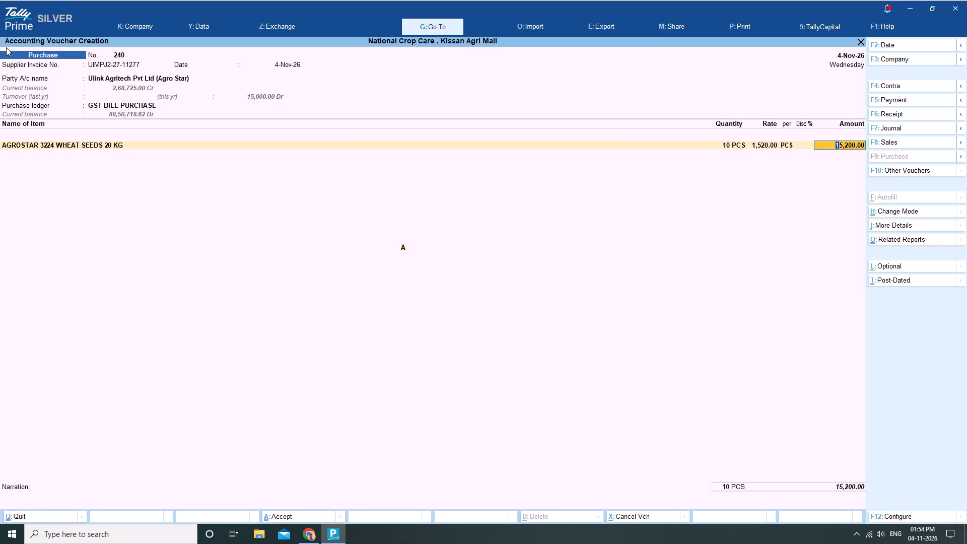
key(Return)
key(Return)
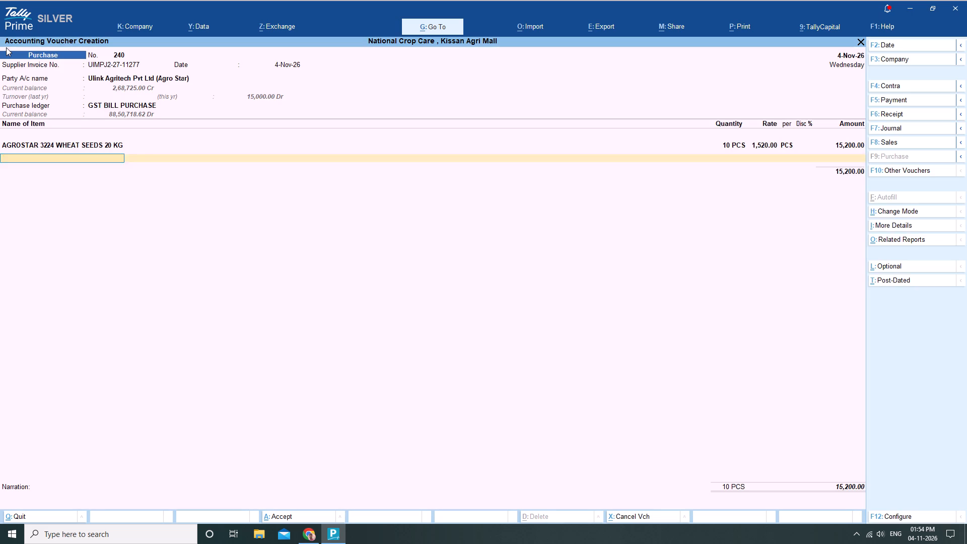
End the voucher's item and ledger lists, leave the narration blank and save the purchase voucher.
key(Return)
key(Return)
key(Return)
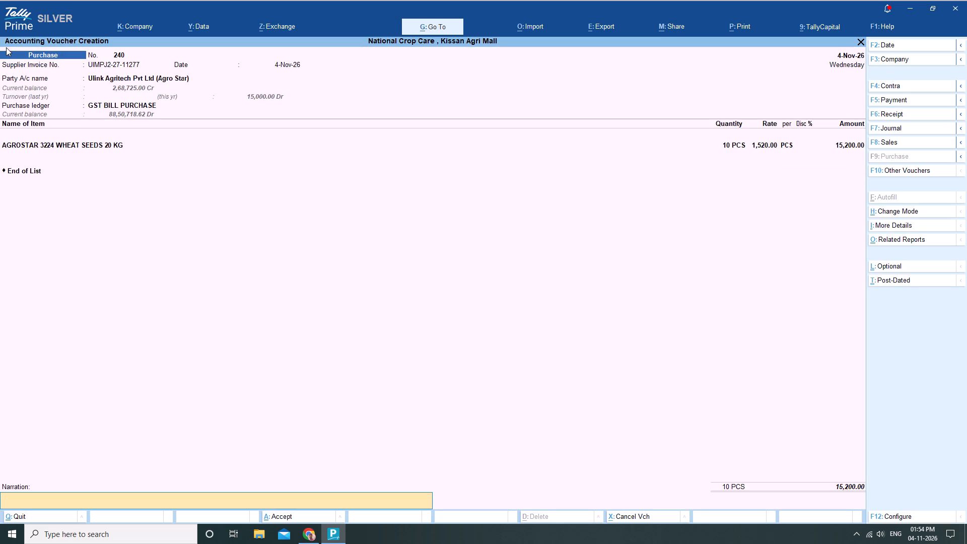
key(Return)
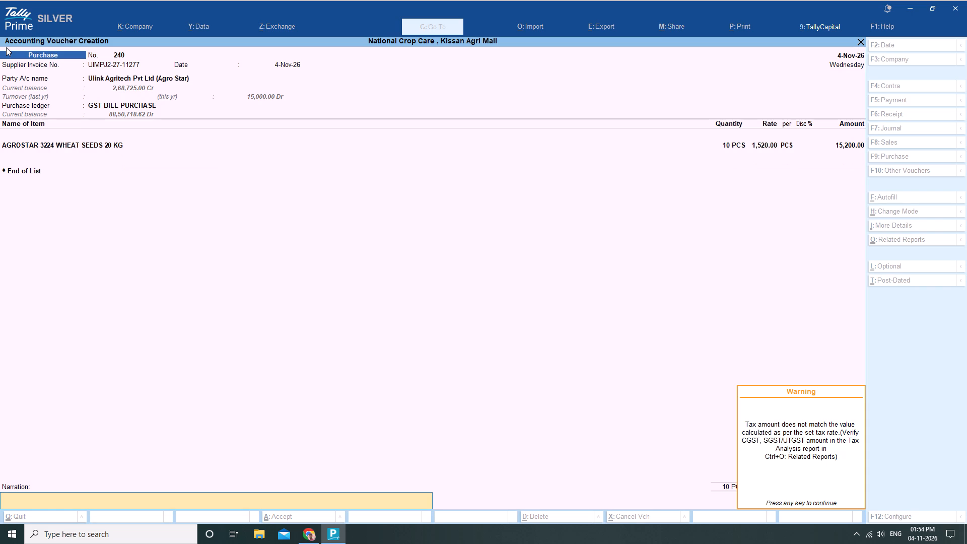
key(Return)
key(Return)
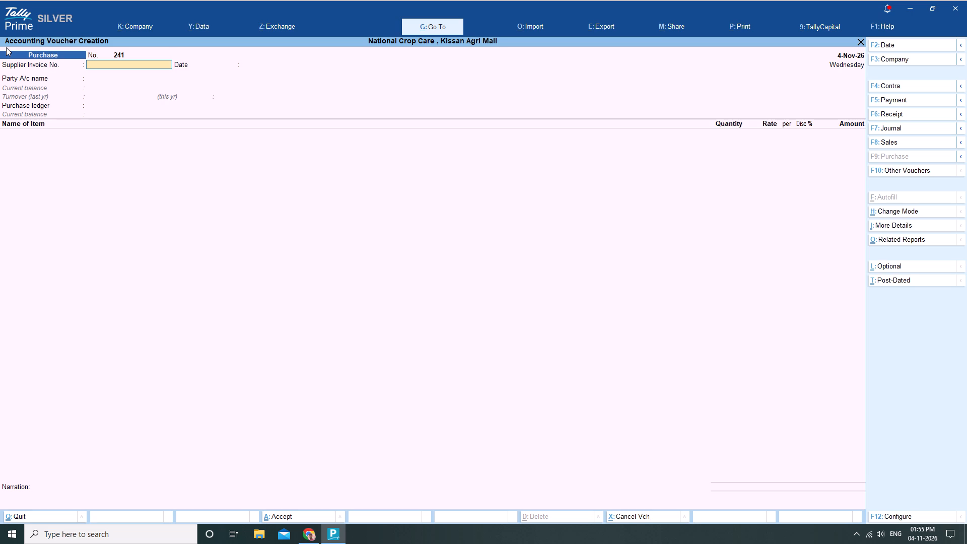
Enter supplier invoice number UIMPJ2-27-11355 in the new purchase voucher with 4-Nov-26 as the invoice date.
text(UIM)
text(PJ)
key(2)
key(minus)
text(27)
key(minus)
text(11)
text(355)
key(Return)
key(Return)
Choose Ulink Agritech Pvt Ltd (Agro Star) as the party account and accept its default receipt, order, import and party details.
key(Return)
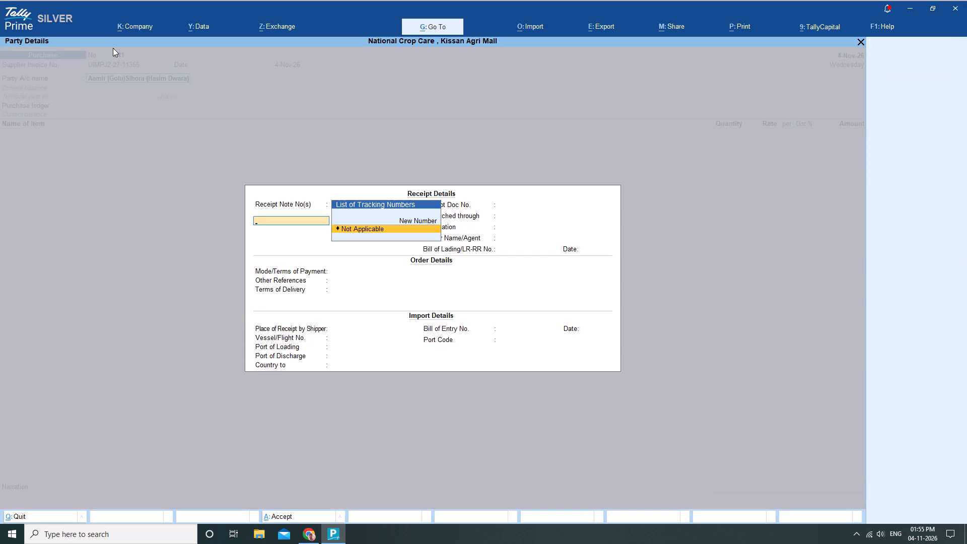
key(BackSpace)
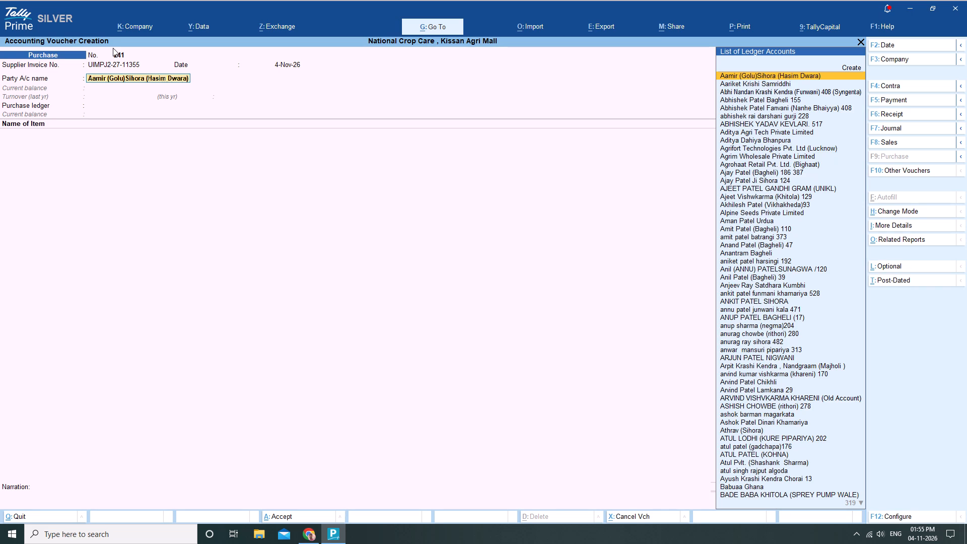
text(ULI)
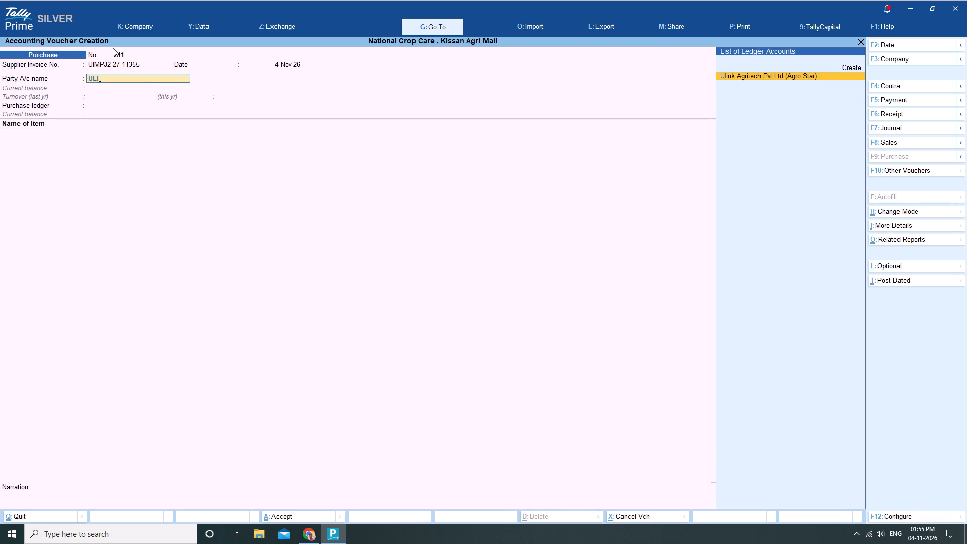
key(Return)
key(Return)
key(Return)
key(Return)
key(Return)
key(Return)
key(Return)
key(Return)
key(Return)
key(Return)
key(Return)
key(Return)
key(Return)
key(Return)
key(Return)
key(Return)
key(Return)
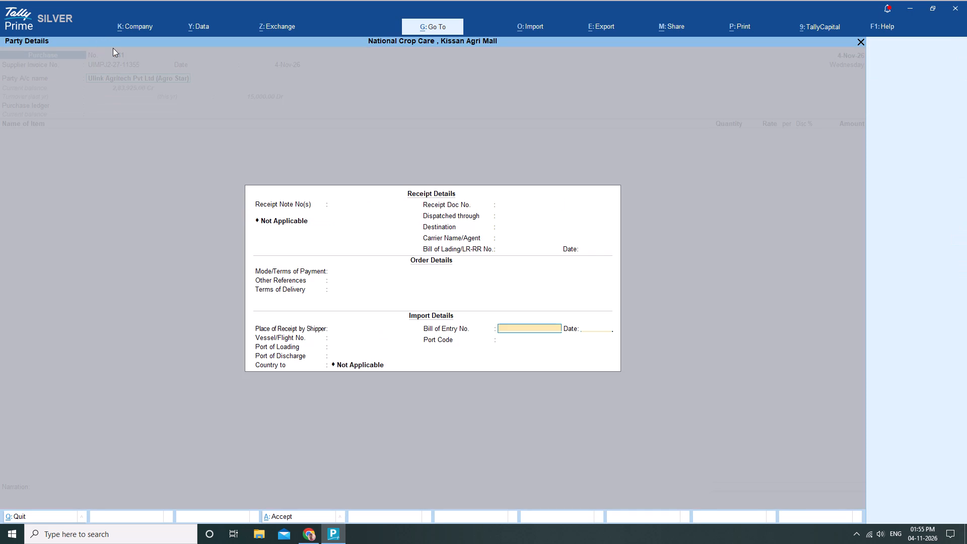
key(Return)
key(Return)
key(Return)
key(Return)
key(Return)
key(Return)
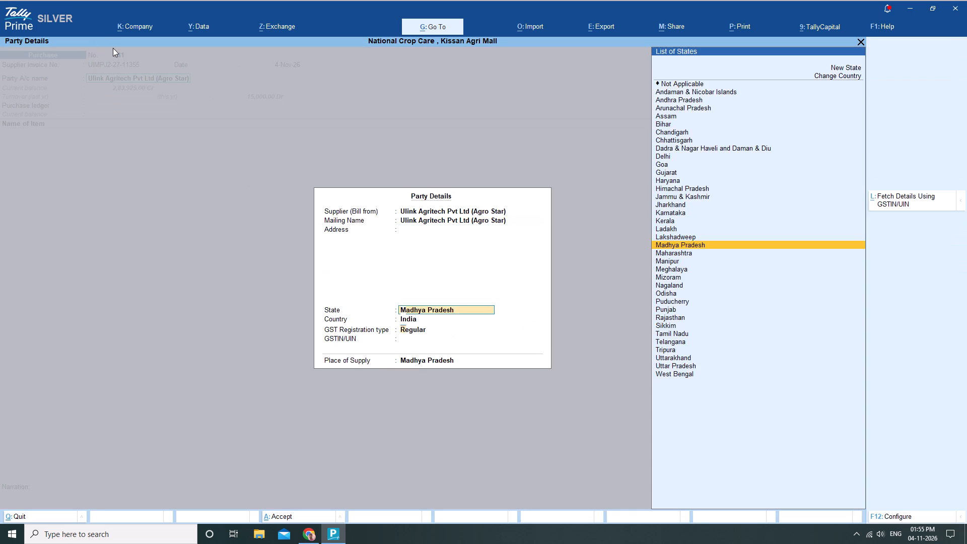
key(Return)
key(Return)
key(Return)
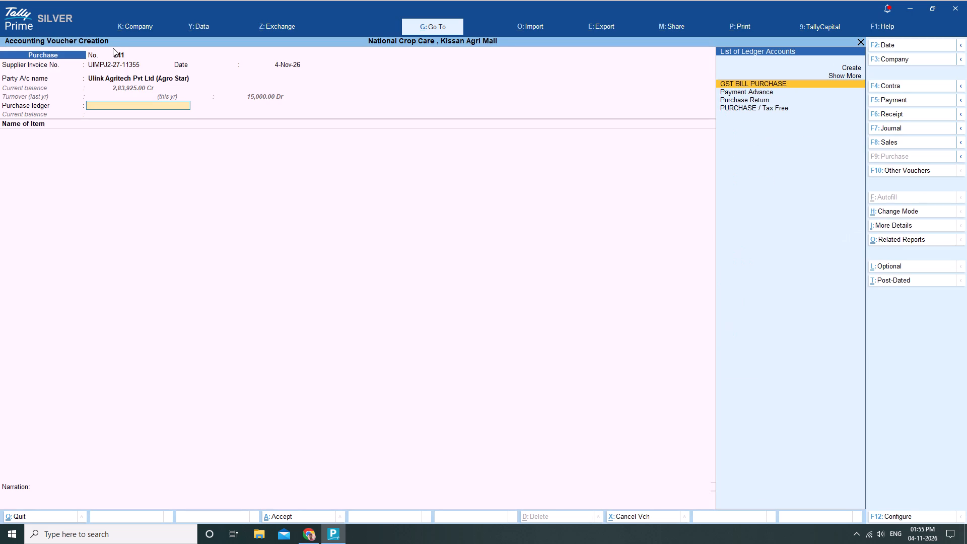
Select GST BILL PURCHASE as the purchase ledger of this voucher.
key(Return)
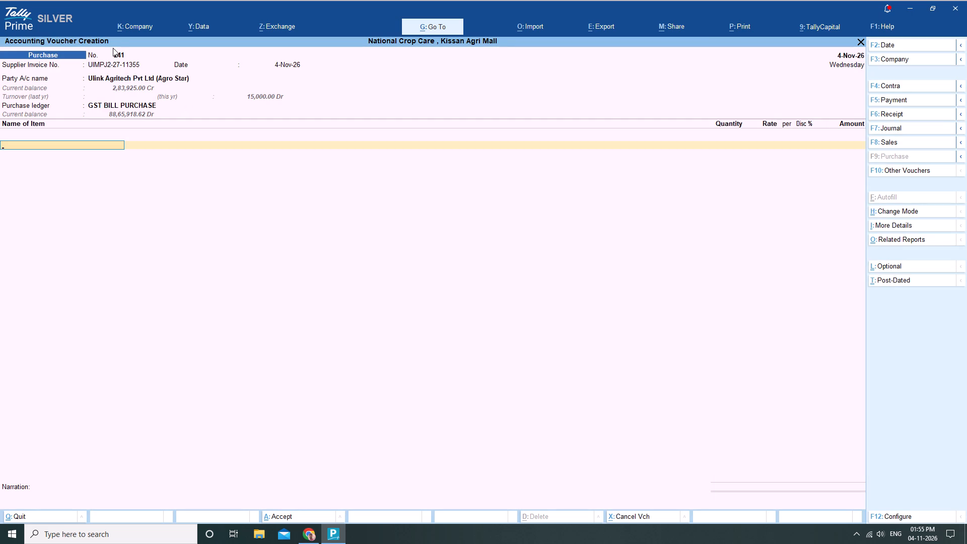
Search the stock item list for HAND H in the purchase voucher's first item line.
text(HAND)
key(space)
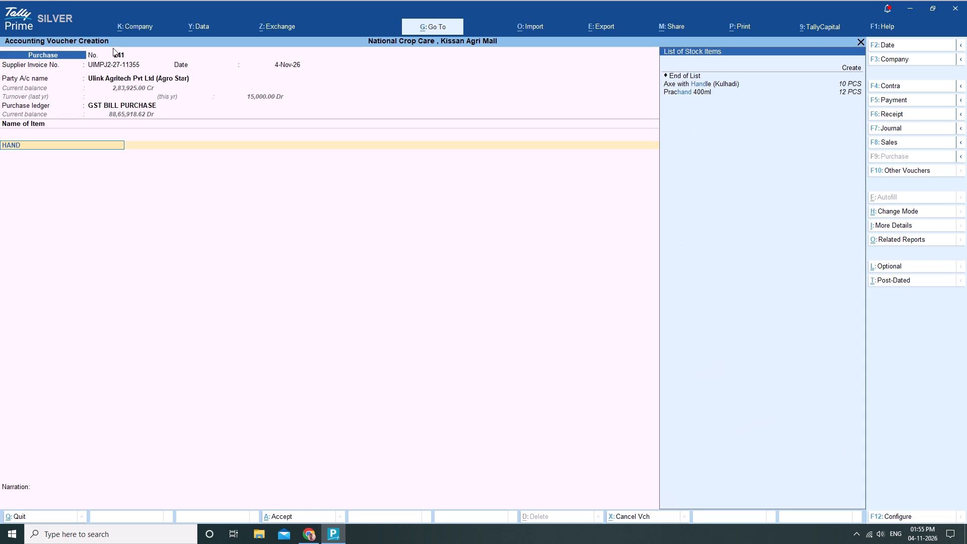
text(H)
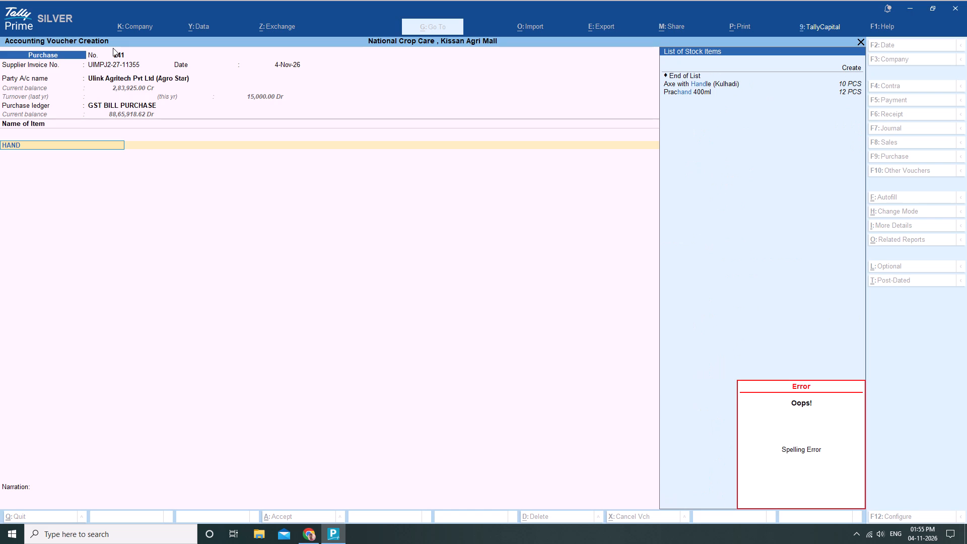
Start a new stock item named HAND HOE (KHURPE 4 INCH ), leaving the alias and part number blank.
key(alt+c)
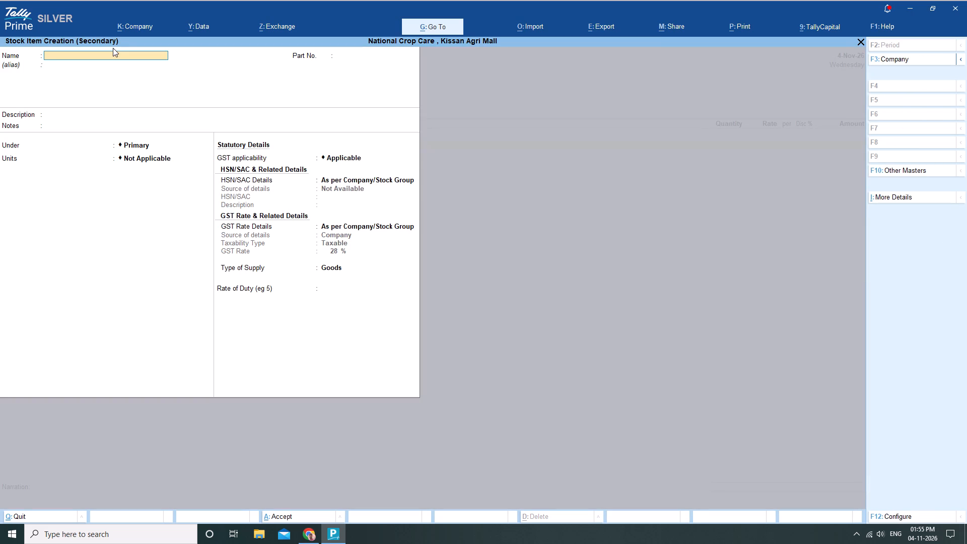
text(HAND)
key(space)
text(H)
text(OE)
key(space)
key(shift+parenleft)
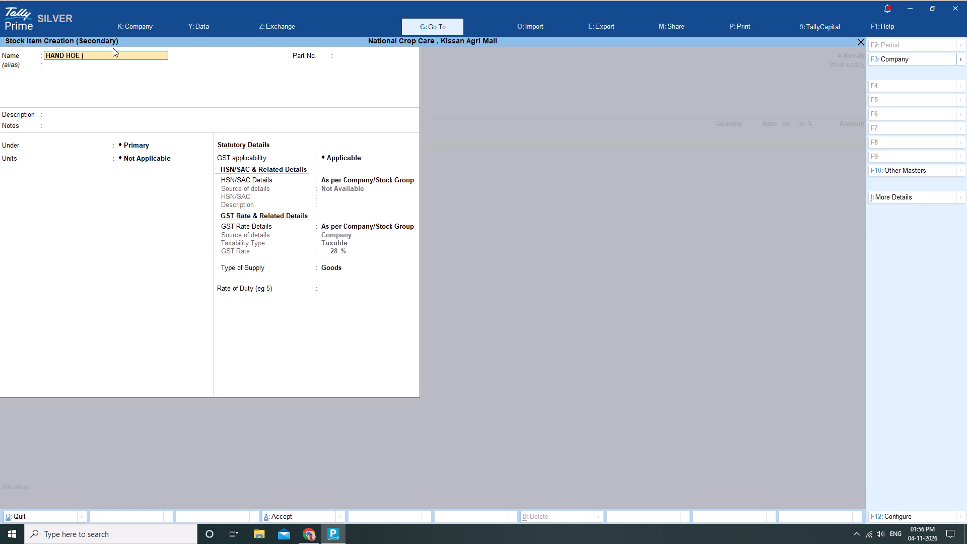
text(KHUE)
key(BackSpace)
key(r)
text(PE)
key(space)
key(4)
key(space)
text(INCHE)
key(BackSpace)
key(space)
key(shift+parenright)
key(Return)
key(Return)
key(Return)
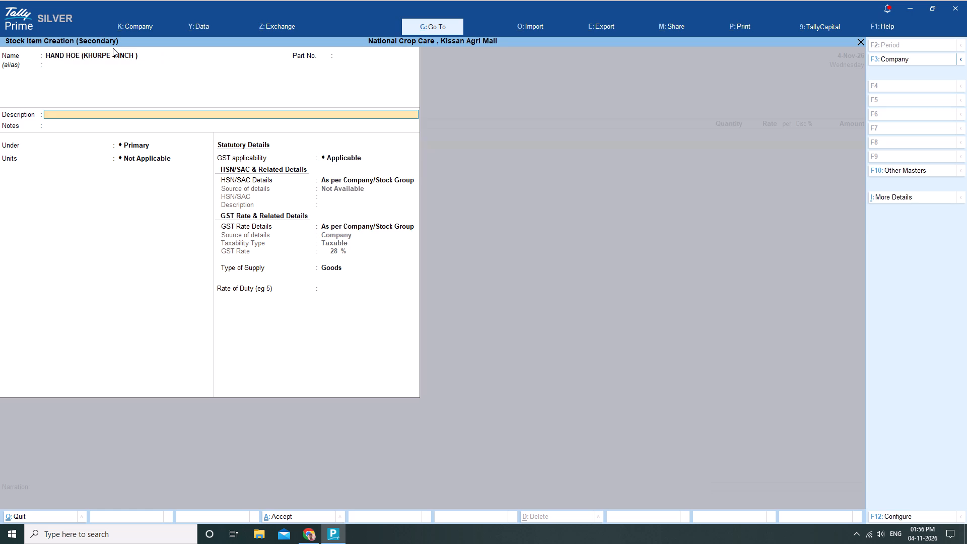
Keep the new item under Primary with blank description and notes, and set its unit to PCS.
key(Return)
key(Return)
key(Return)
key(Down)
key(Down)
key(Down)
key(Down)
key(Down)
key(Down)
key(Down)
key(Down)
key(Down)
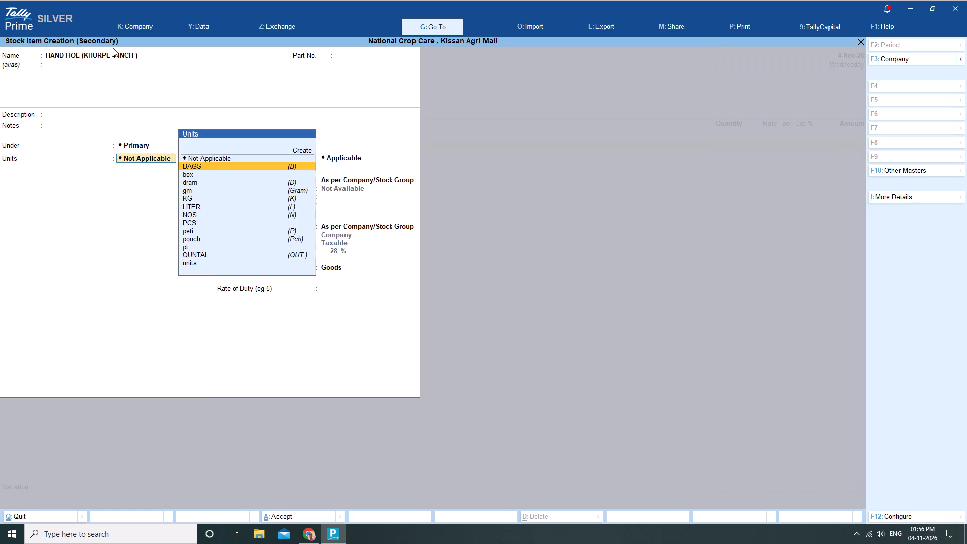
key(Up)
key(Return)
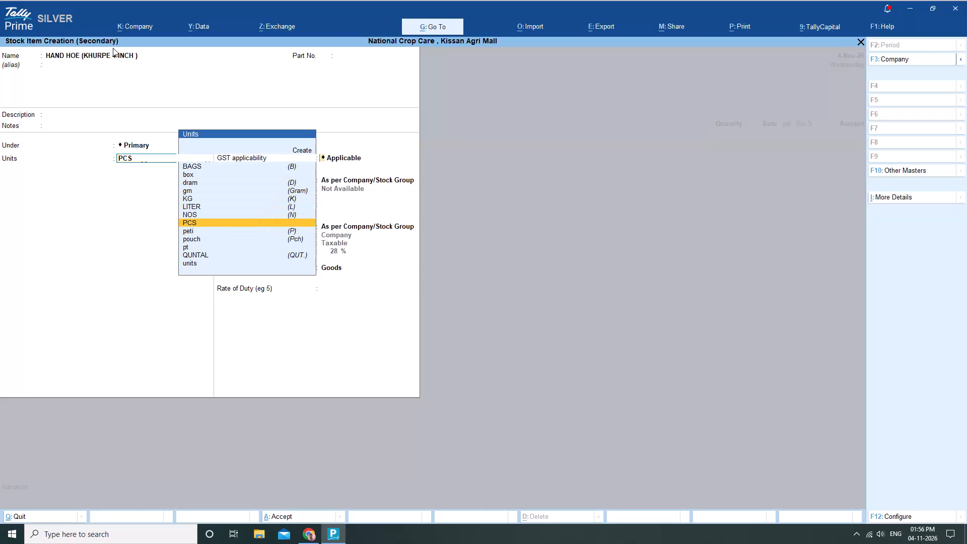
Keep GST applicable and set HSN/SAC Details to Specify Details Here, leaving the HSN/SAC code and description blank.
key(Return)
key(Down)
key(Return)
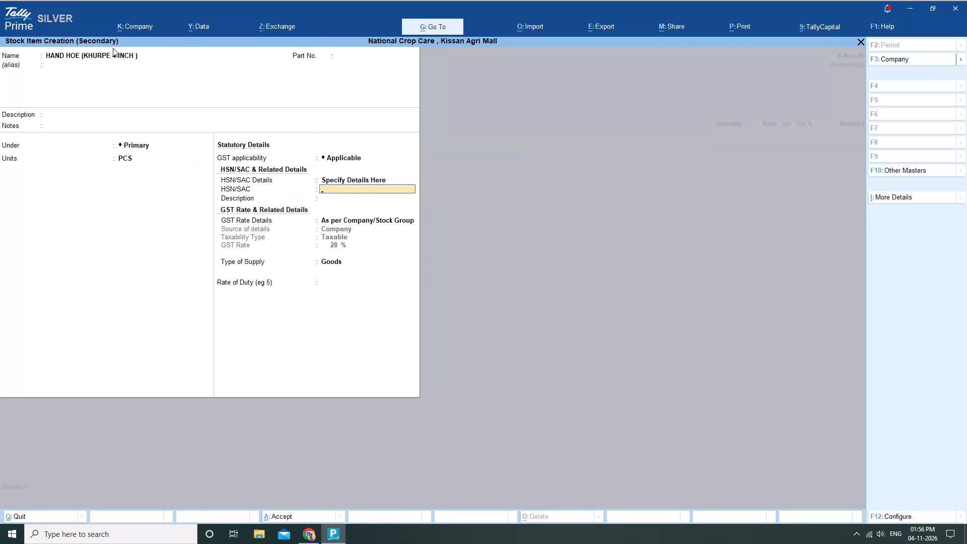
key(Return)
key(Return)
Set GST Rate Details to Specify Details Here, keep Taxable, 0 % and Goods, and save the stock item.
key(Down)
key(Return)
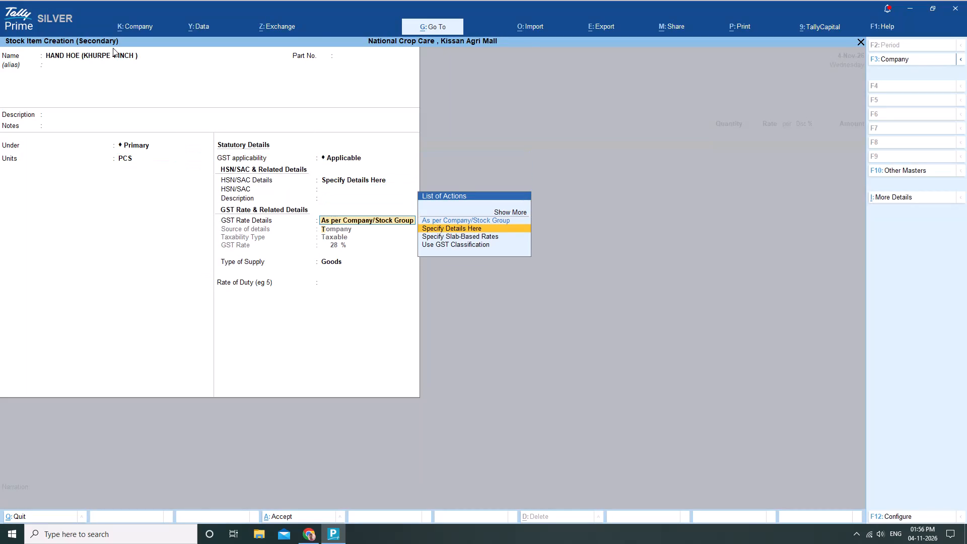
key(Return)
key(Return)
key(Return)
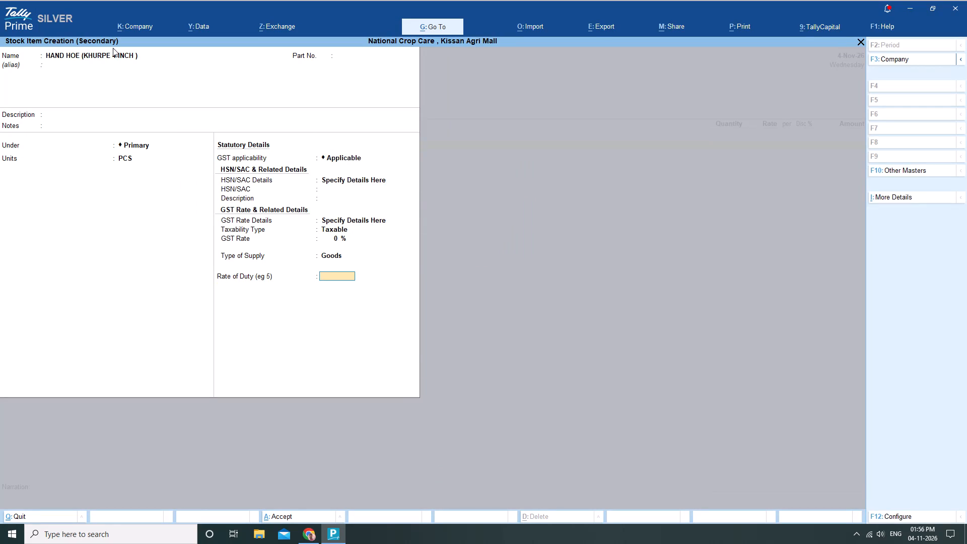
key(Return)
key(Return)
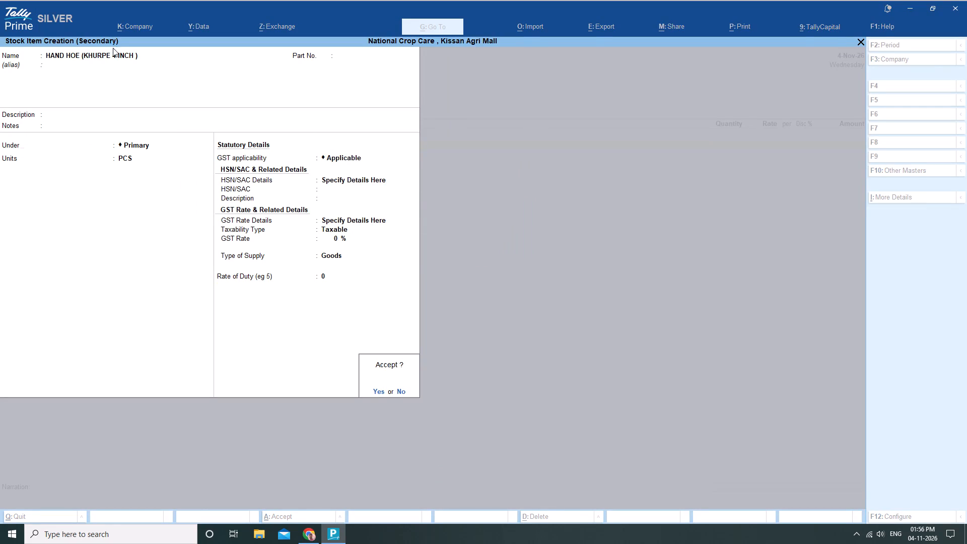
key(Return)
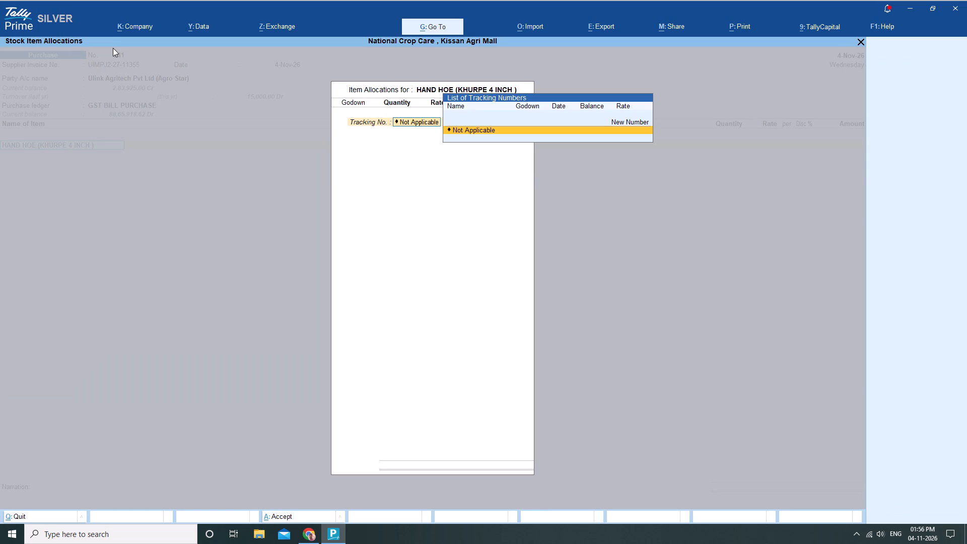
Allocate 20 PCS of the hand hoe to Main Location at a rate of 74 per PCS, without tracking number or discount.
key(Return)
key(m)
key(Return)
text(20)
key(Return)
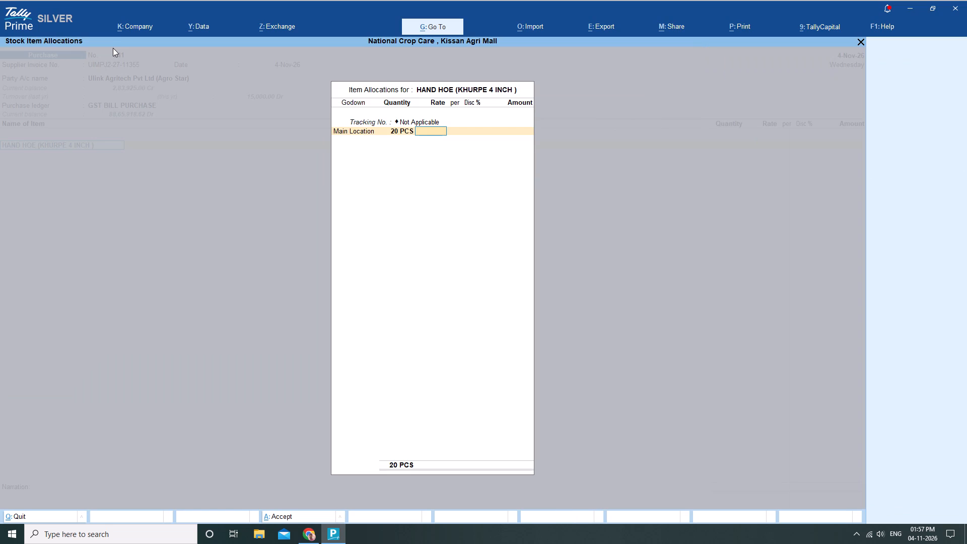
text(74)
key(Return)
key(Return)
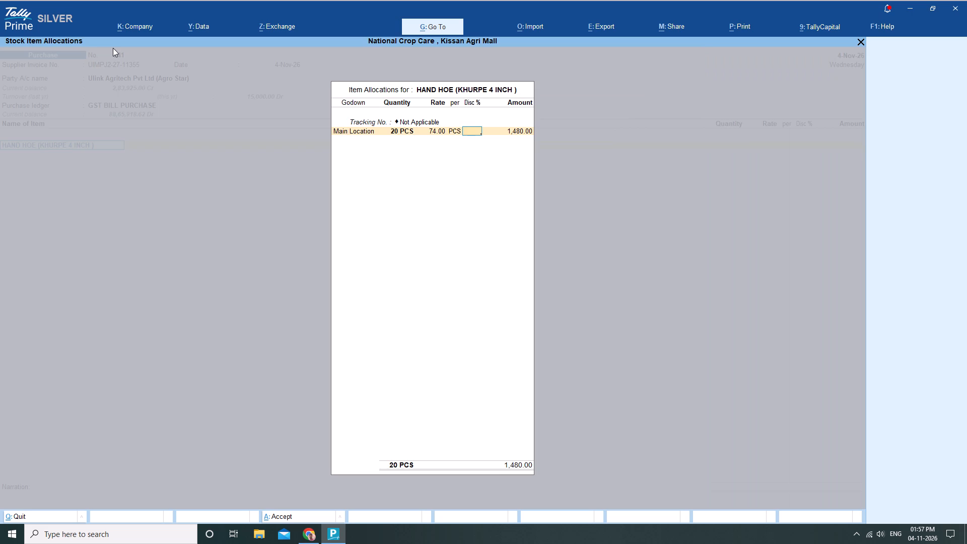
key(Return)
key(Return)
key(Return)
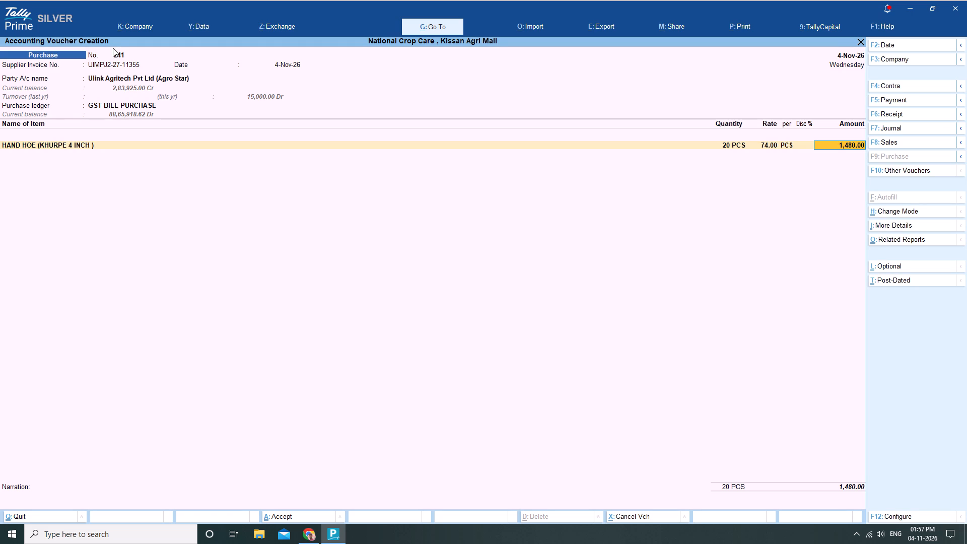
key(Return)
End the voucher's item and ledger lists, leave the narration blank and save the purchase voucher.
key(Return)
key(Return)
key(Return)
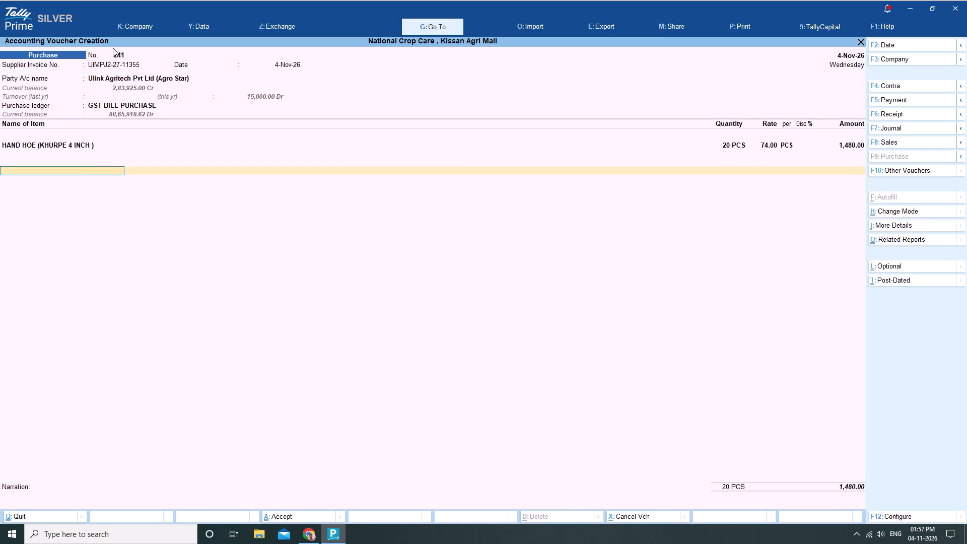
key(Return)
key(Return)
key(Return)
key(Return)
key(Return)
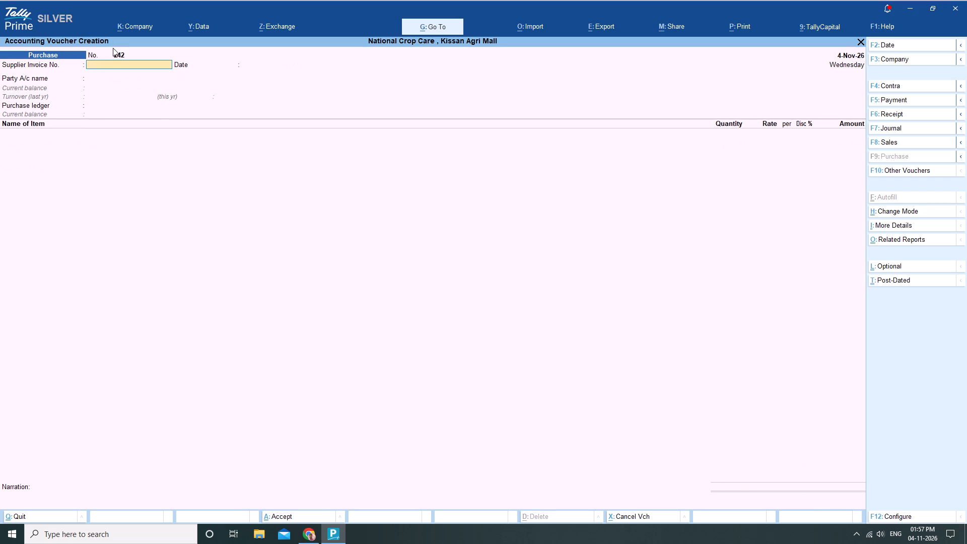
Enter UIMPJ2-27-11356 as the supplier invoice number and keep 4-Nov-26 as its date.
text(UI)
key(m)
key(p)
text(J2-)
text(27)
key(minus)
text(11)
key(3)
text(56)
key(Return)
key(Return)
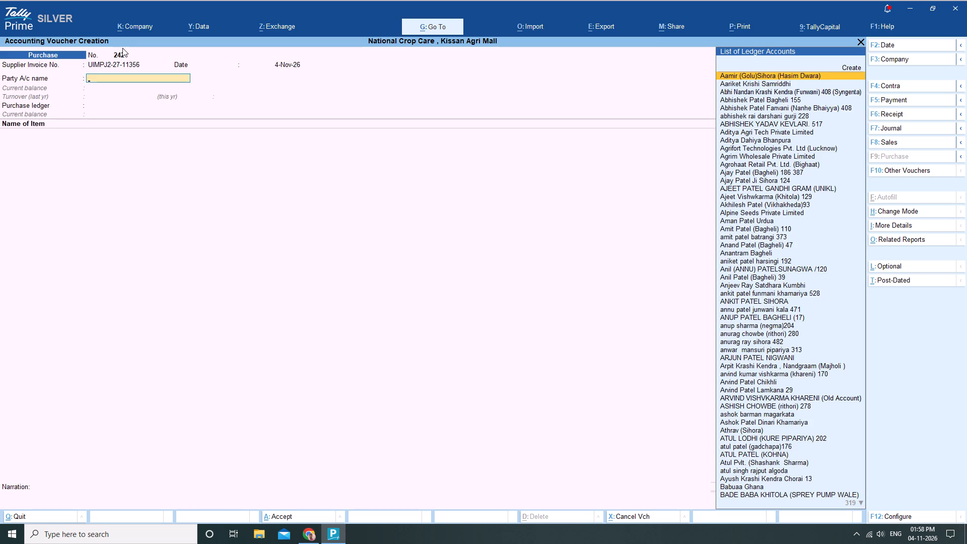
Select Ulink Agritech Pvt Ltd (Agro Star) as party with default details, keep the GST BILL PURCHASE ledger, and return to the first item line.
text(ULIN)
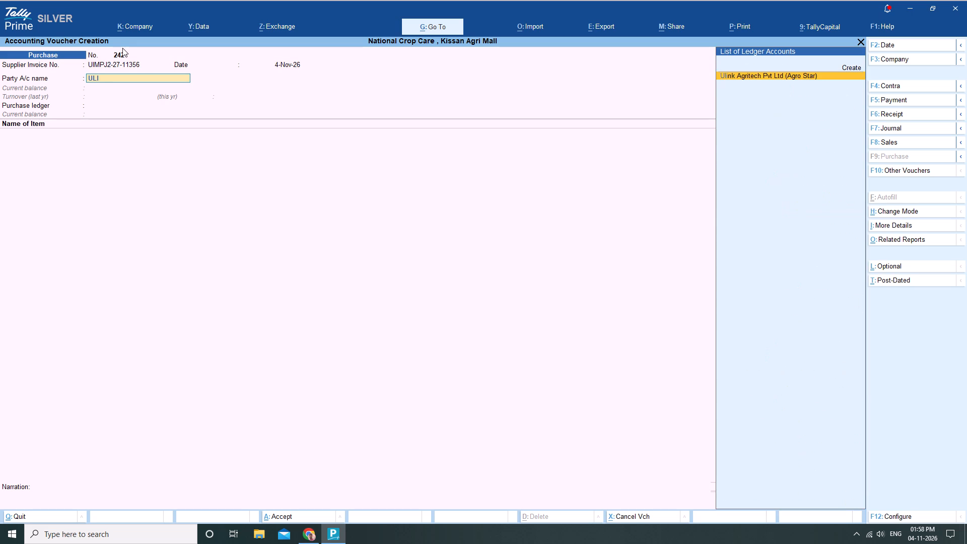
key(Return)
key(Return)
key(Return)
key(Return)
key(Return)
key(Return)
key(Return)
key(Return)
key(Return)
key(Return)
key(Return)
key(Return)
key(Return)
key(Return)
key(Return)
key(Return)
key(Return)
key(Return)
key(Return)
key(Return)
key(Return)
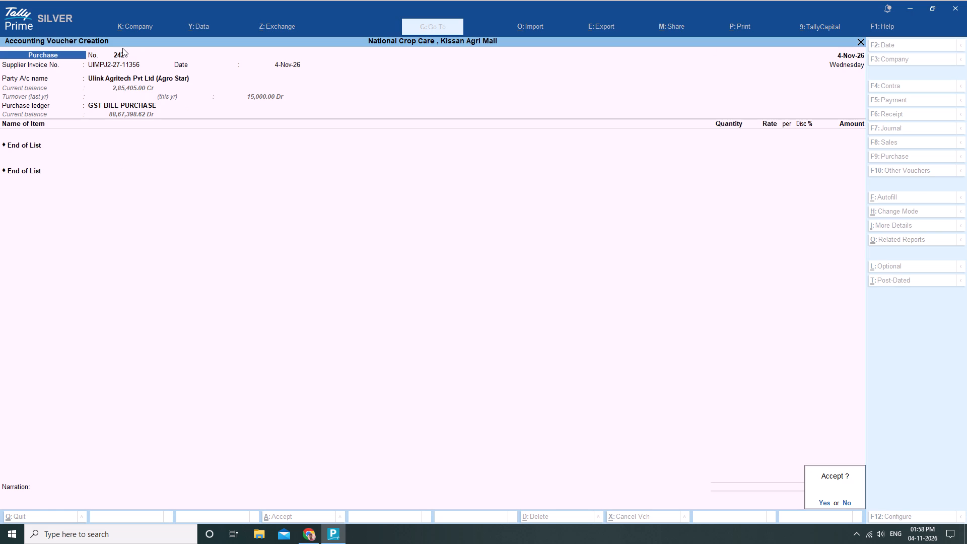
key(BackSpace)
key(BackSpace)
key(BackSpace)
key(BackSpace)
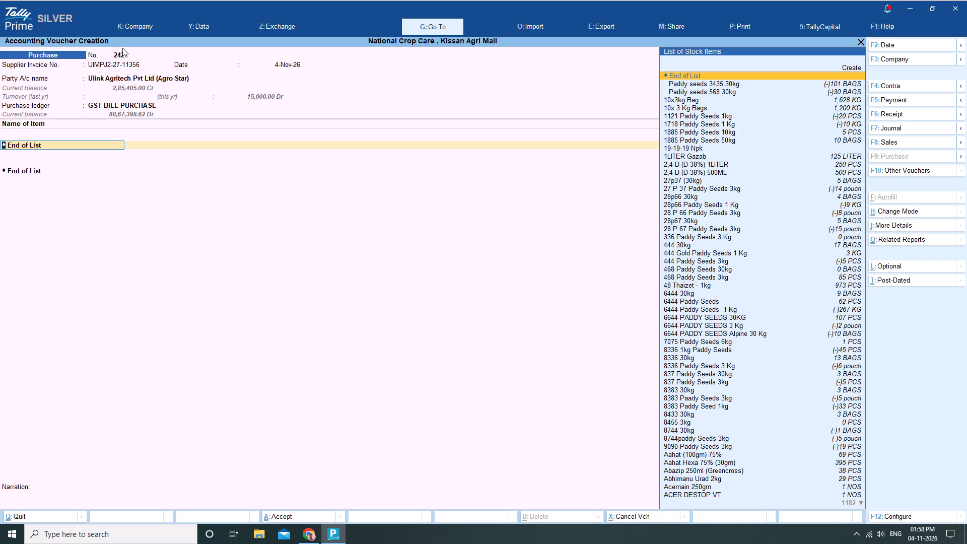
Start a new stock item from the item line and name it HAND HOE (KHURPE 5 INCH).
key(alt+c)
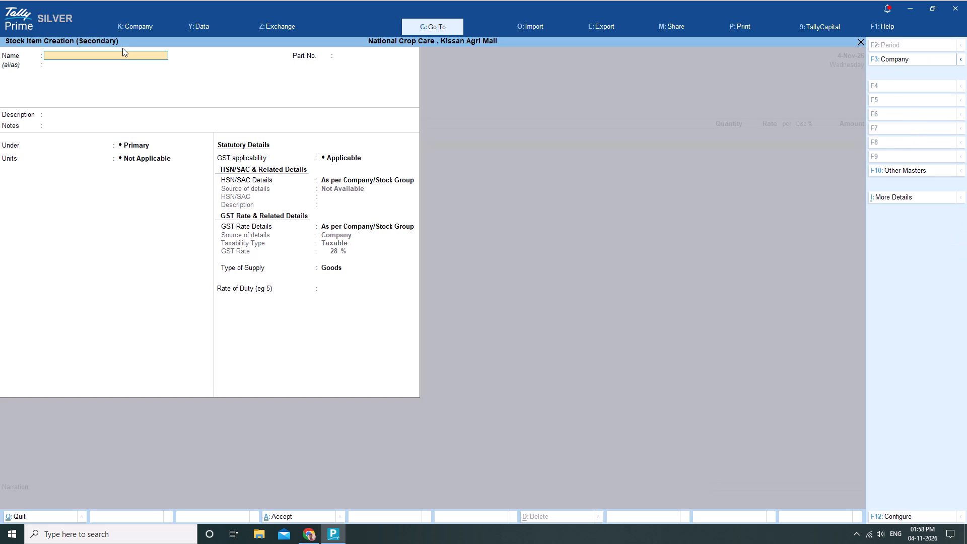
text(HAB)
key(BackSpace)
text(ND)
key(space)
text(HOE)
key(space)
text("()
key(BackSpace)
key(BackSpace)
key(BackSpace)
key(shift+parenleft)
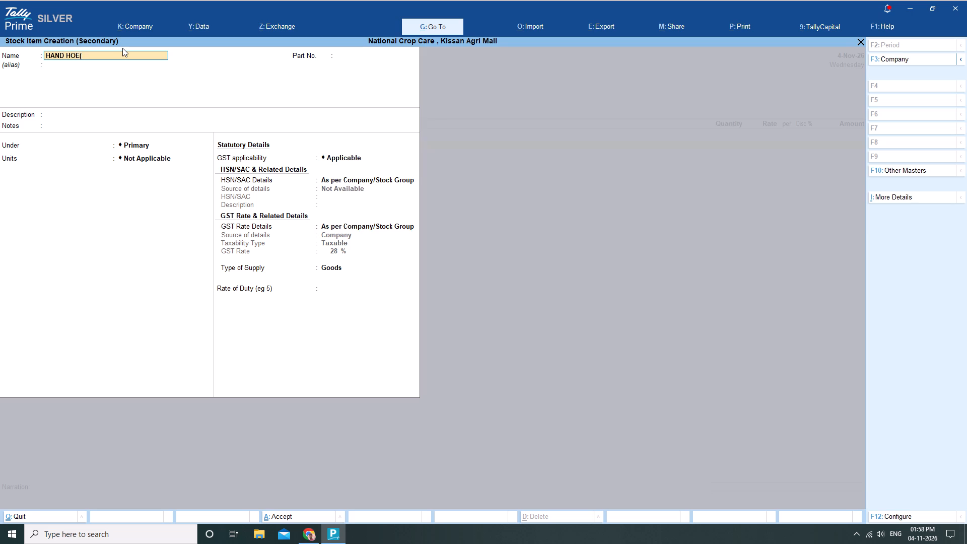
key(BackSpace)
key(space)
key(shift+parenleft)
text(KHU)
key(r)
text(PE)
key(space)
key(5)
key(space)
text(INCH)
key(shift+underscore)
key(BackSpace)
key(shift+parenright)
key(Return)
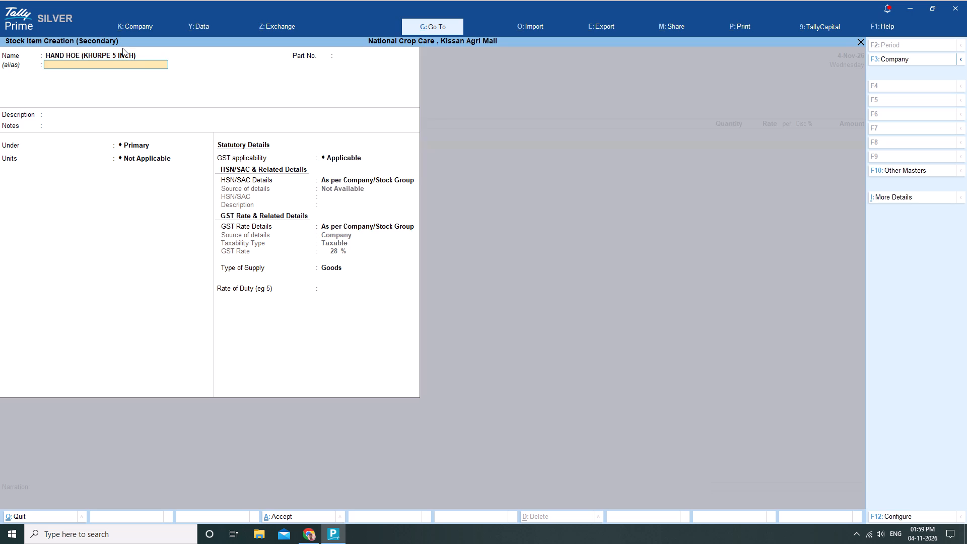
Leave the alias, part number, description and notes blank, keep the item under Primary and set its units to PCS.
key(Return)
key(Return)
key(Return)
key(Return)
key(Return)
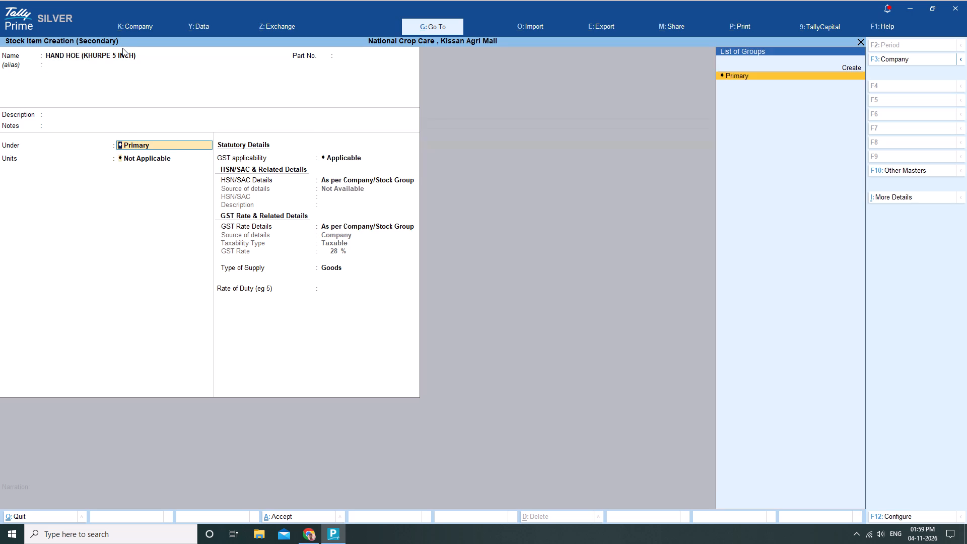
key(Down)
key(Down)
key(Down)
key(Down)
key(Down)
key(Down)
key(Down)
key(Down)
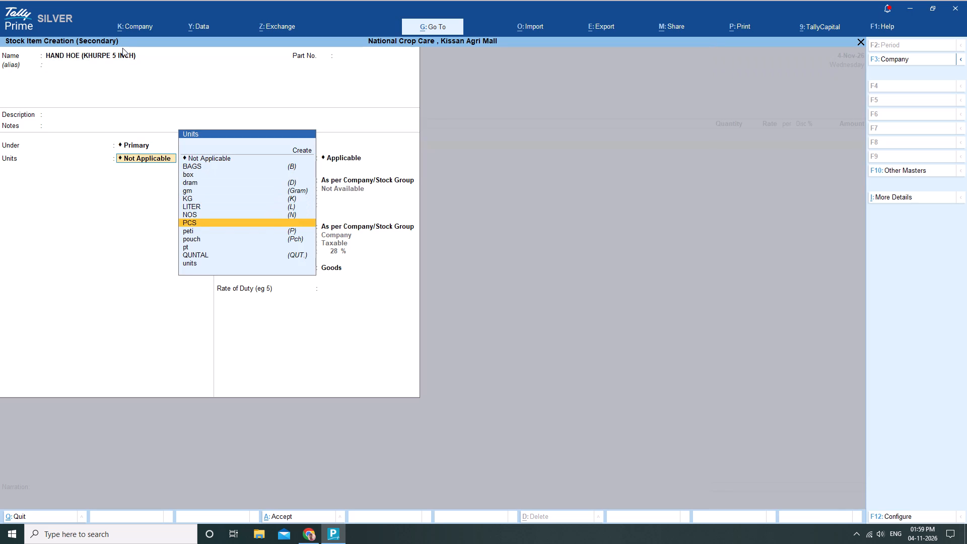
key(Return)
Keep GST applicable and set HSN/SAC Details to Specify Details Here, leaving the HSN/SAC code and description blank.
key(Return)
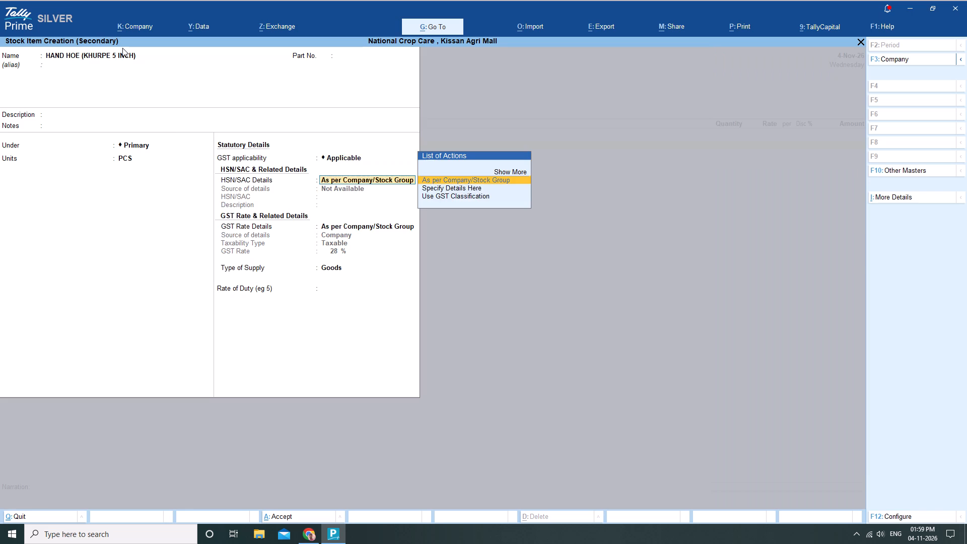
key(Down)
key(Return)
key(Return)
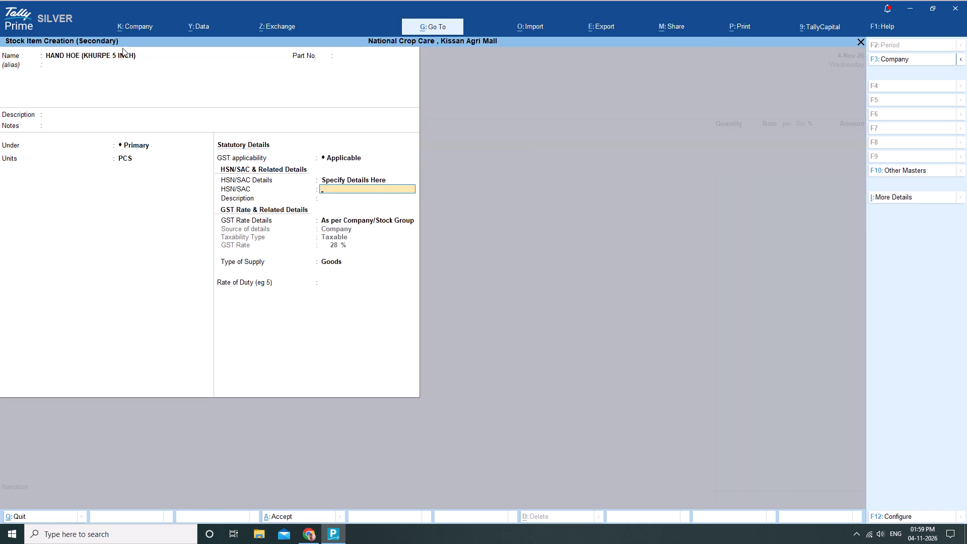
key(Return)
Set GST Rate Details to Specify Details Here, keep Taxable, 0 % and Goods, and save the stock item.
key(Down)
key(Return)
key(Return)
key(Return)
key(Return)
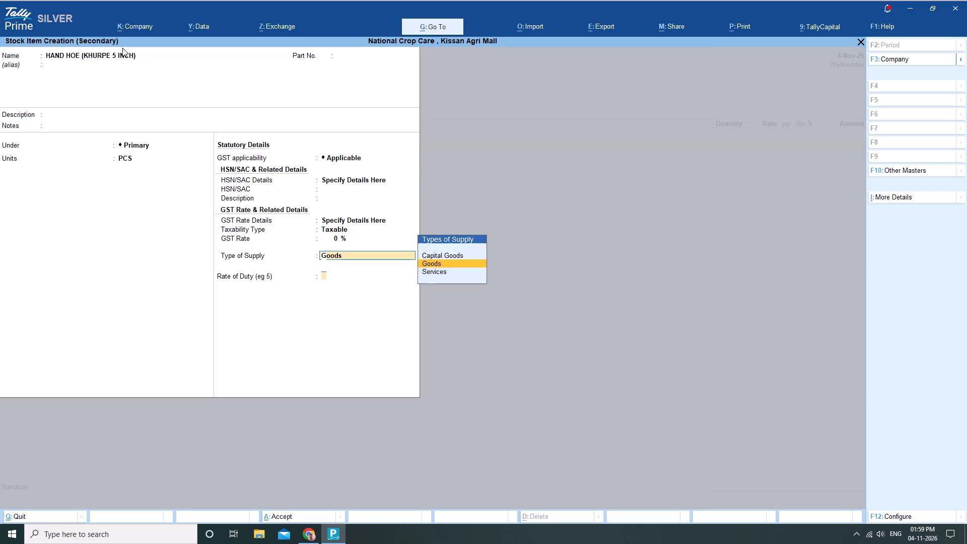
key(Return)
key(Return)
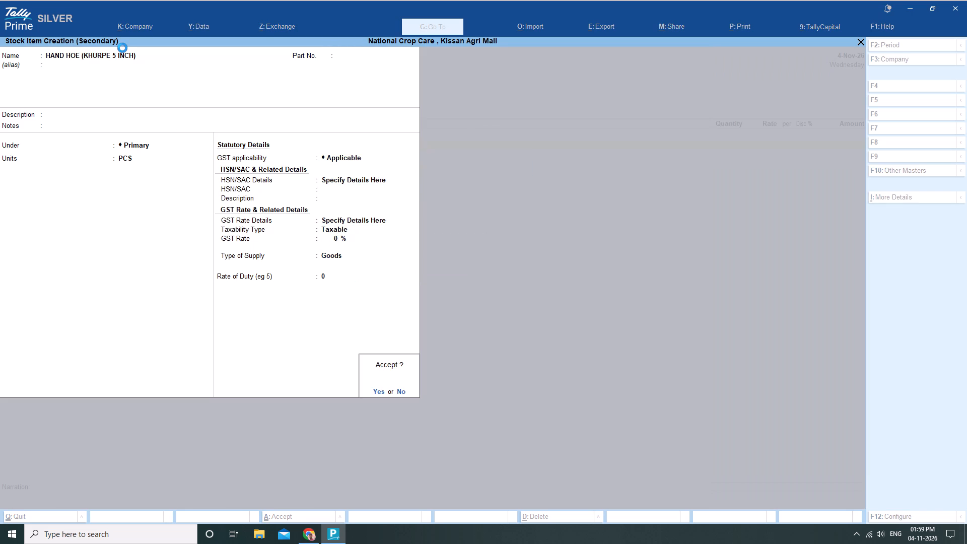
Allocate 20 PCS of HAND HOE (KHURPE 5 INCH) to Main Location at a rate of 88 per PCS, without tracking number or discount.
key(Return)
key(Return)
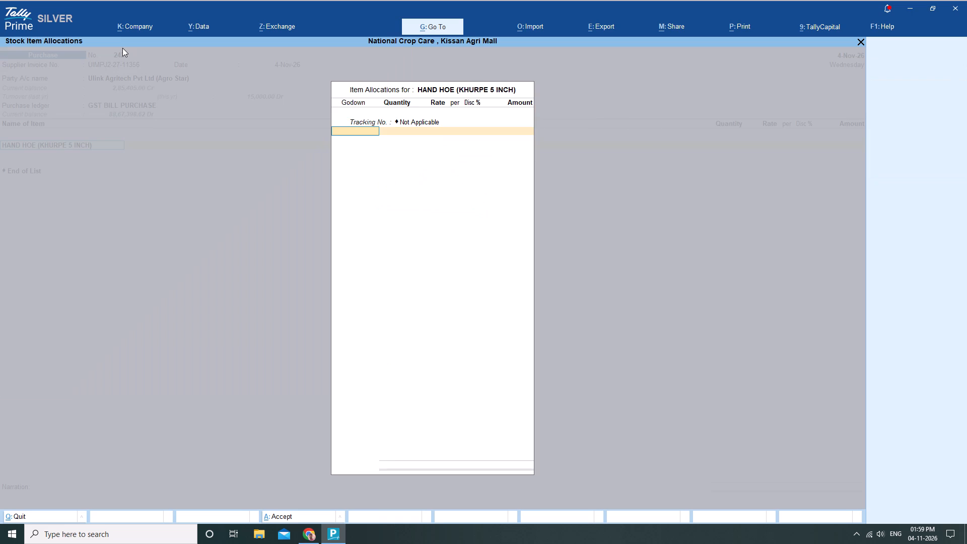
key(m)
key(Return)
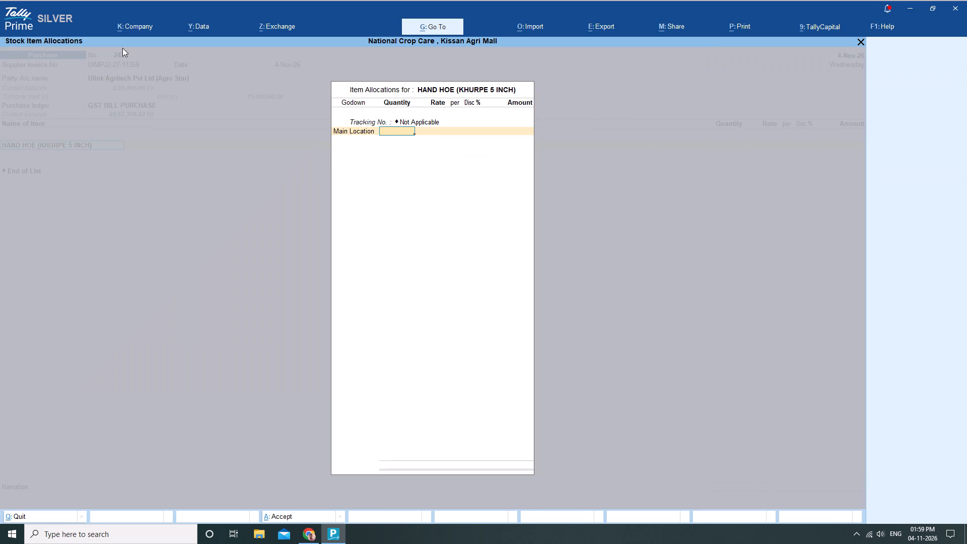
text(20)
key(Return)
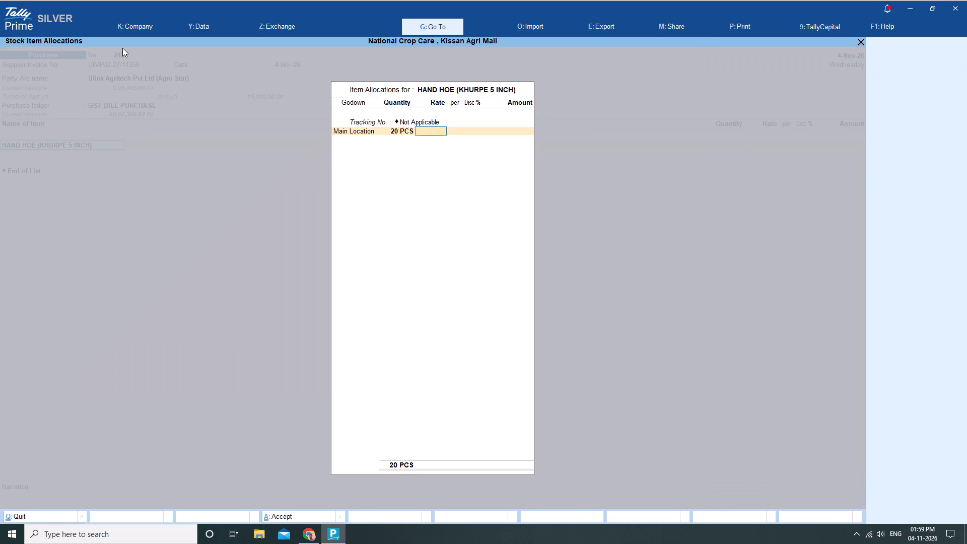
text(88)
key(Return)
key(Return)
key(Return)
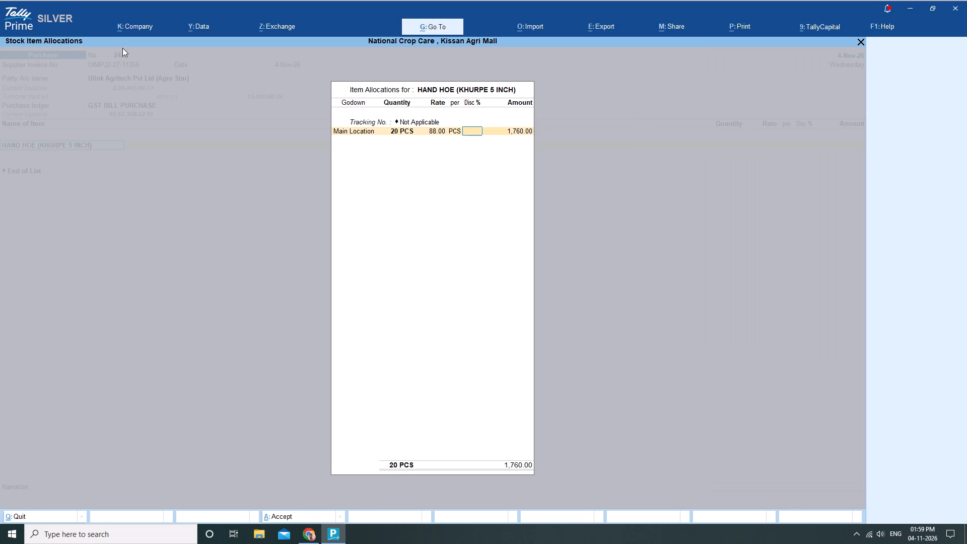
key(Return)
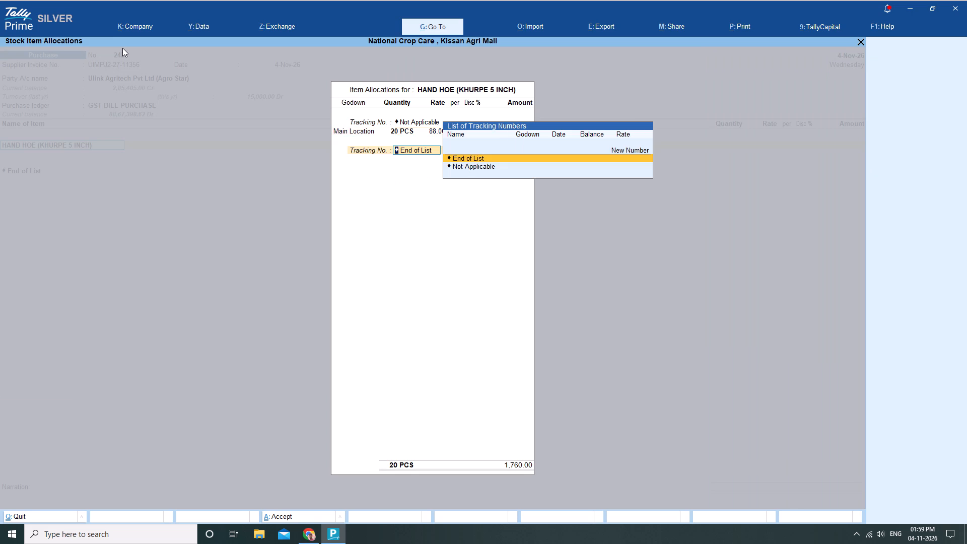
key(Return)
key(Return)
key(Return)
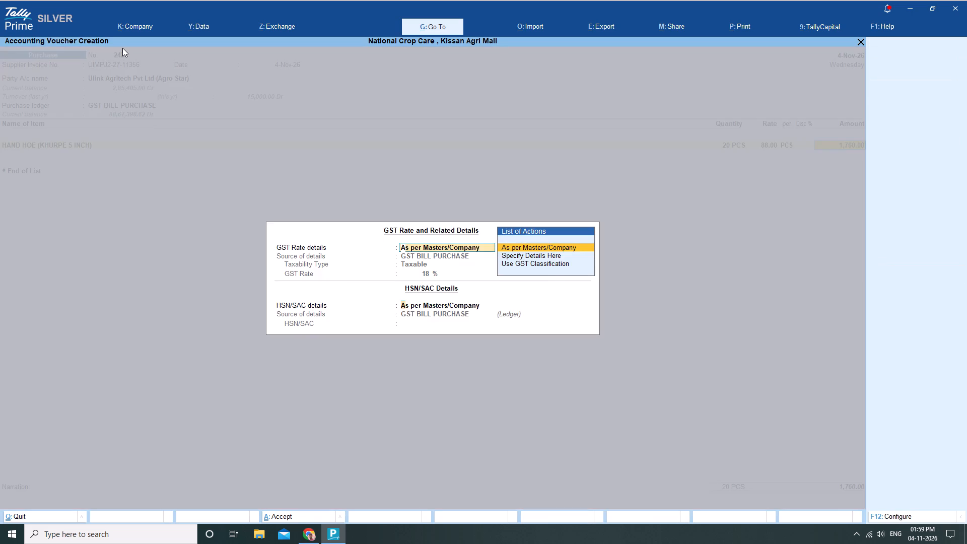
Keep GST rate and HSN/SAC details As per Masters/Company, end the item list, leave the narration blank and accept the purchase voucher.
key(Return)
key(Return)
key(Return)
key(Return)
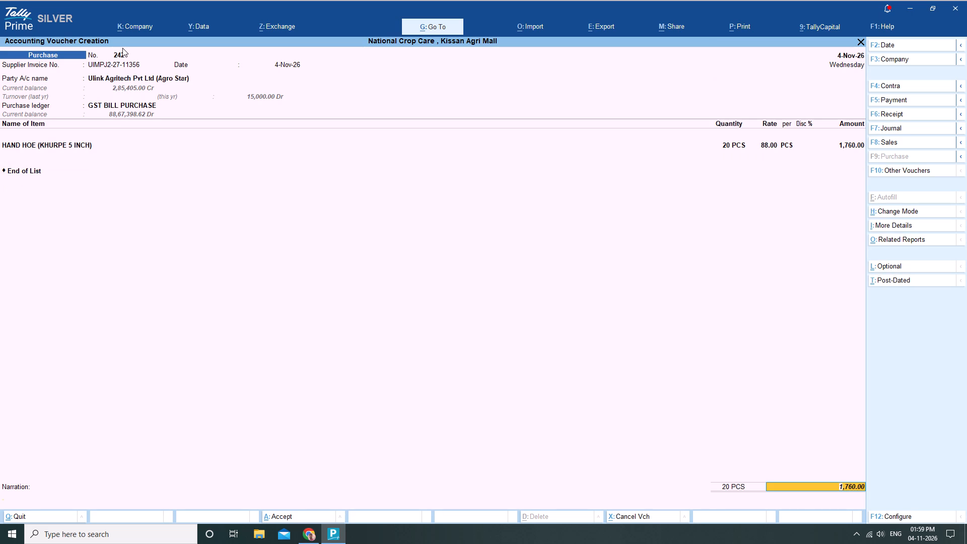
key(Return)
key(Return)
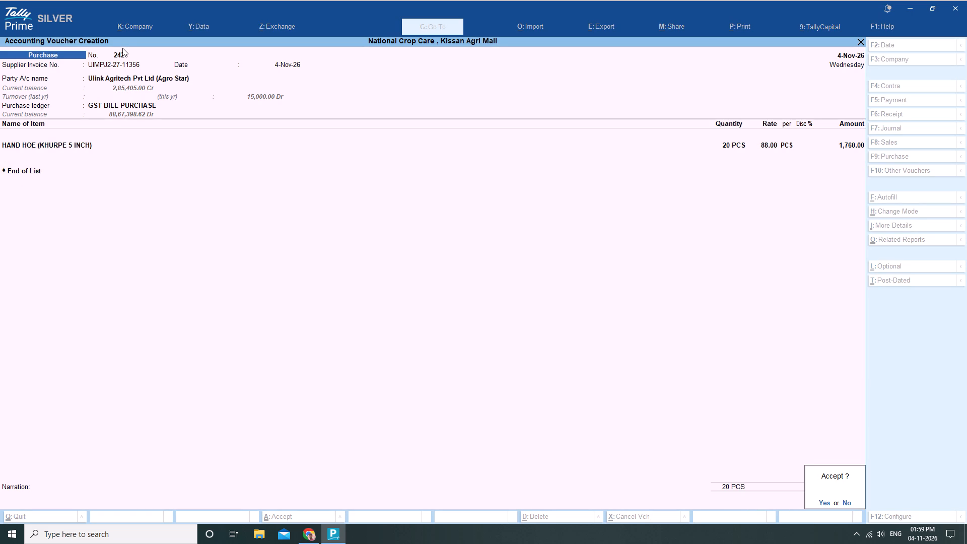
key(Return)
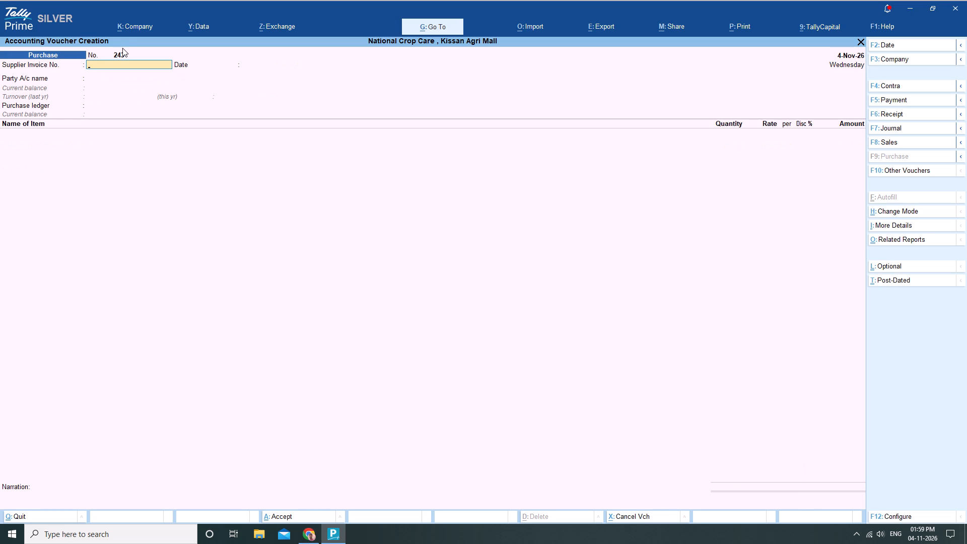
Leave voucher creation and open the Day Book to review the purchase vouchers for 4-Nov-26.
key(Escape)
key(Escape)
key(Down)
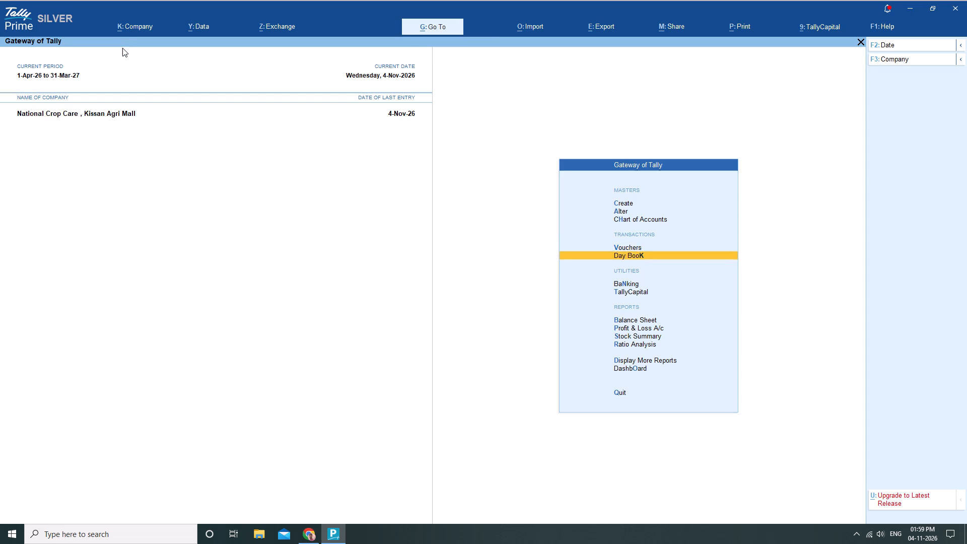
key(Return)
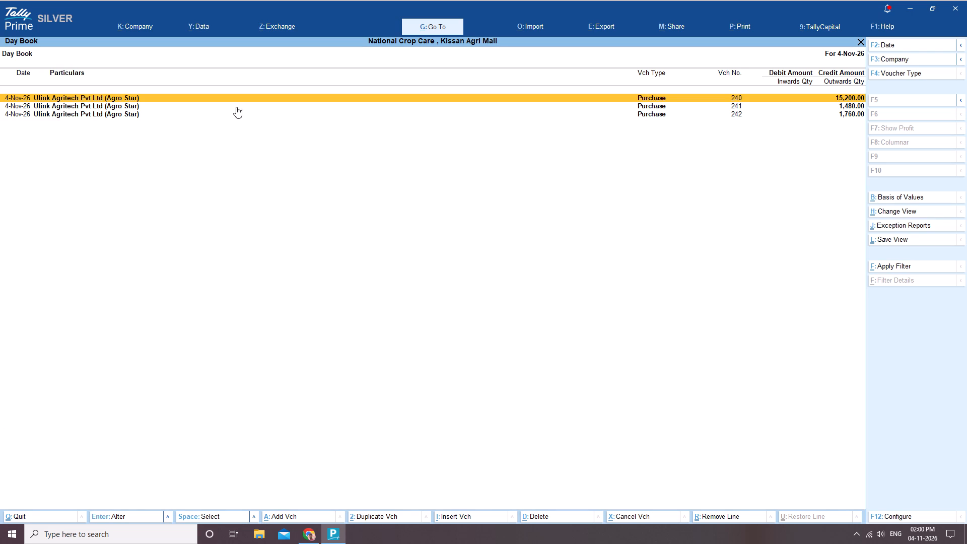
Switch to myBillBook in Chrome and start creating a new item in the inventory.
click(313, 543)
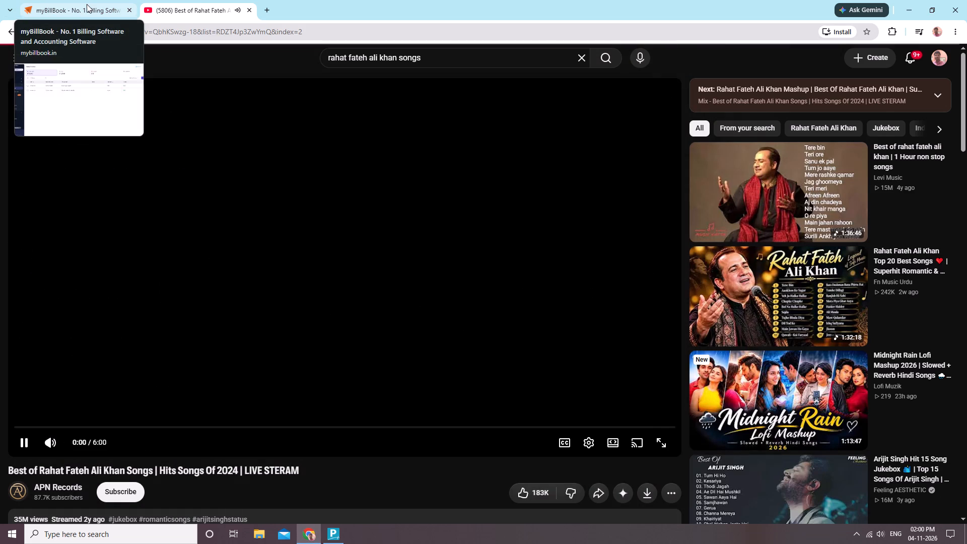
click(90, 4)
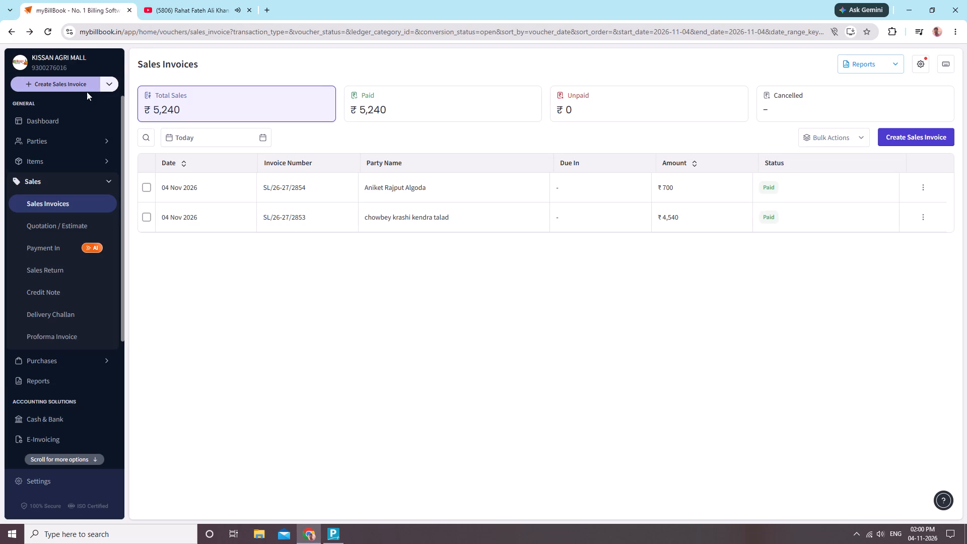
click(73, 167)
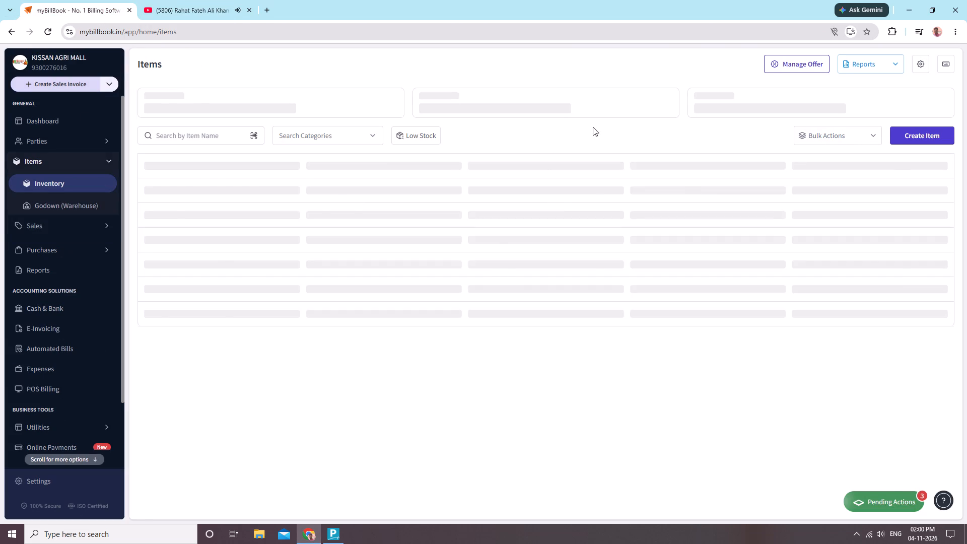
click(907, 143)
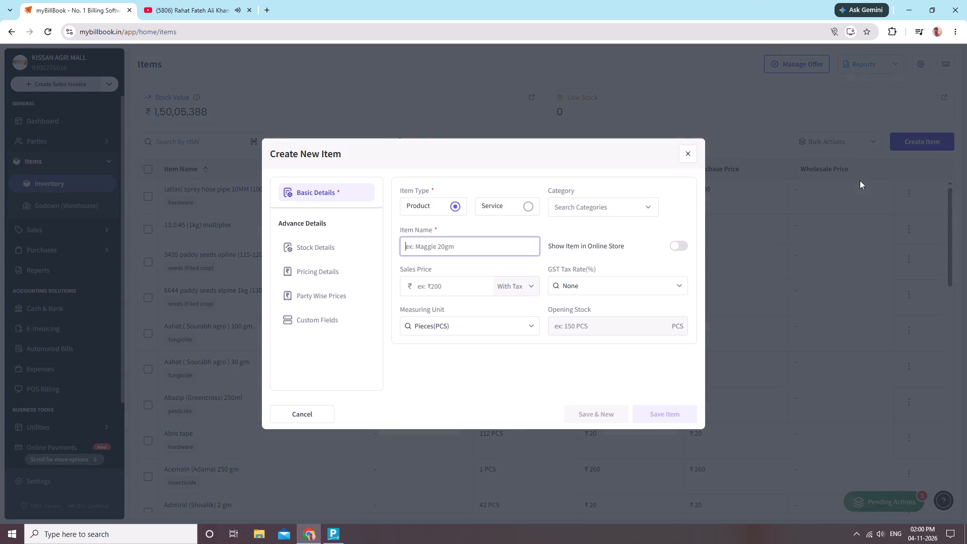
Name the product WHEAT SEEDS (AGROSTAR) 3224 (20KG), keep Pieces (PCS) as its unit and save the new item.
text(WHE)
text(AT)
key(space)
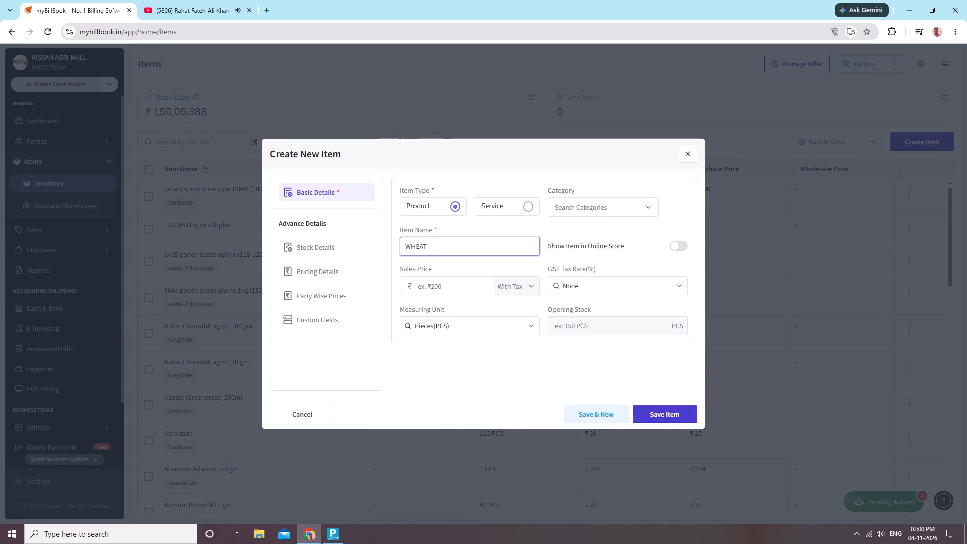
text(SEEDS)
key(space)
key(shift+parenleft)
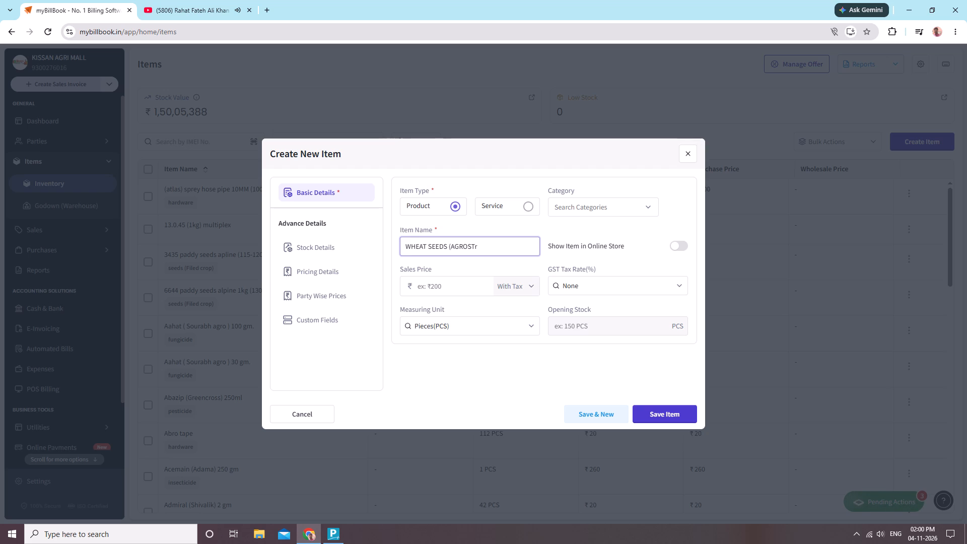
key(BackSpace)
text(ar)
key(BackSpace)
key(BackSpace)
text(AR)
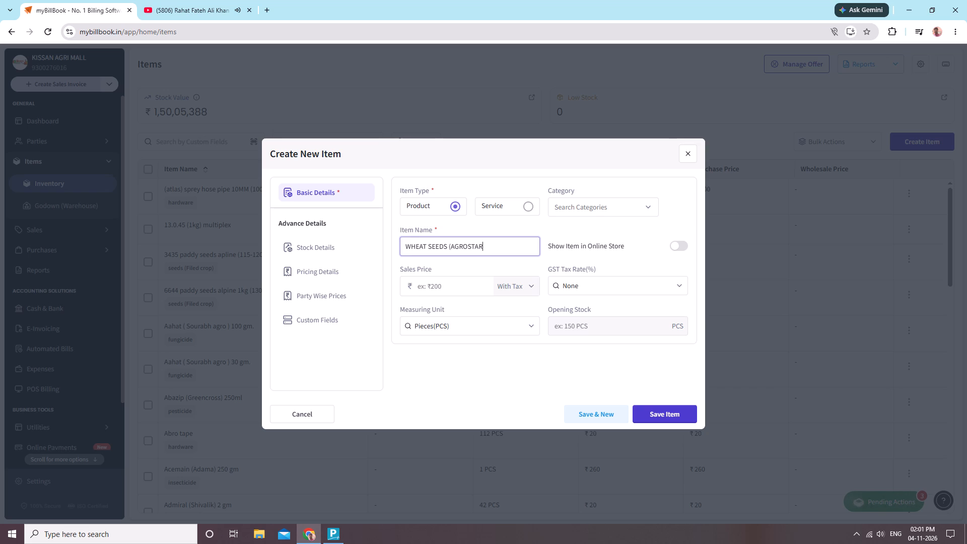
key(shift+parenright)
key(space)
text(3224)
key(space)
key(shift+parenleft)
text(20)
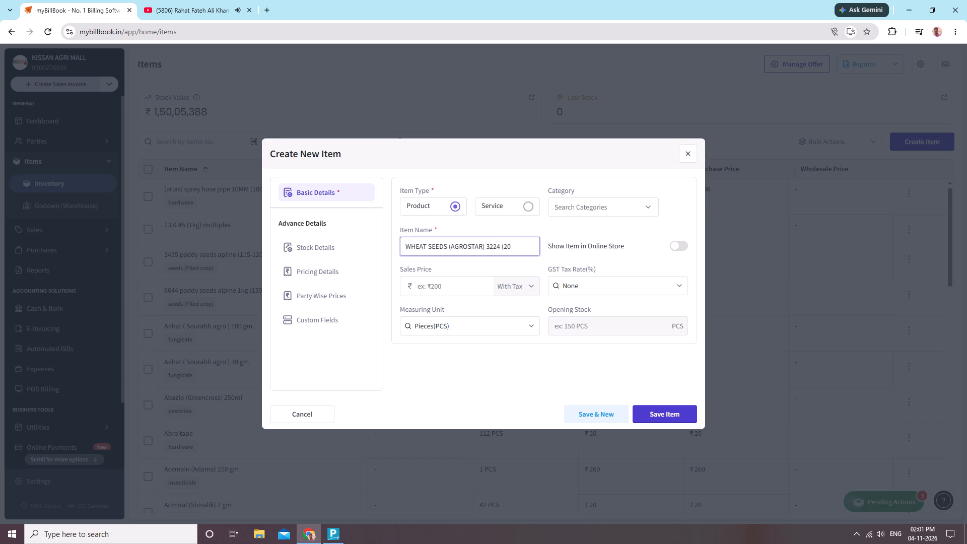
text(KG)
key(shift+parenright)
key(Return)
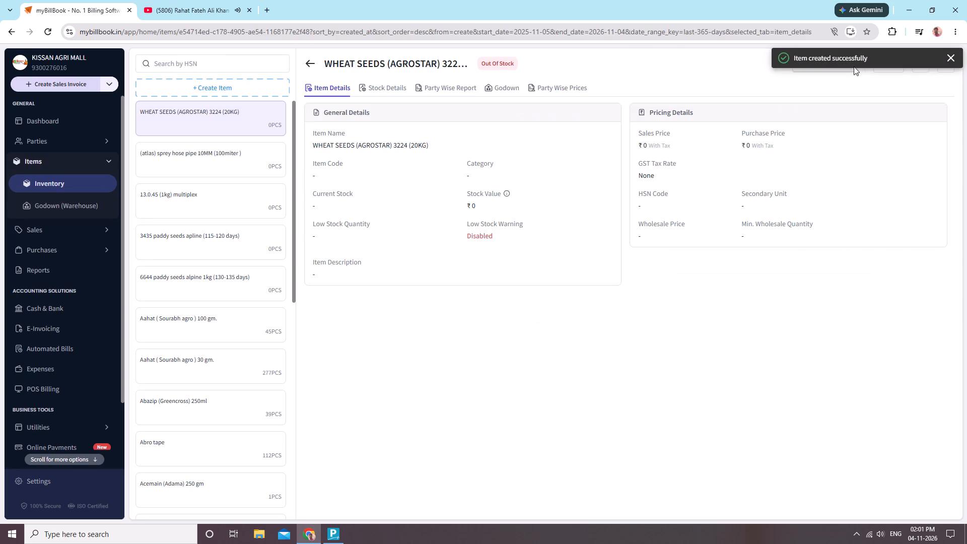
Open the new WHEAT SEEDS (AGROSTAR) 3224 (20KG) item for editing at its sales price.
click(197, 125)
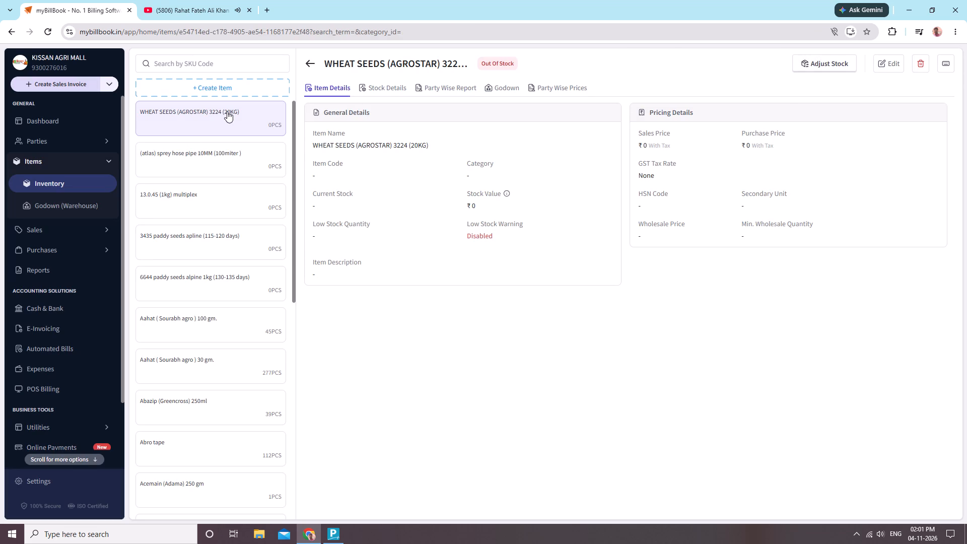
click(892, 67)
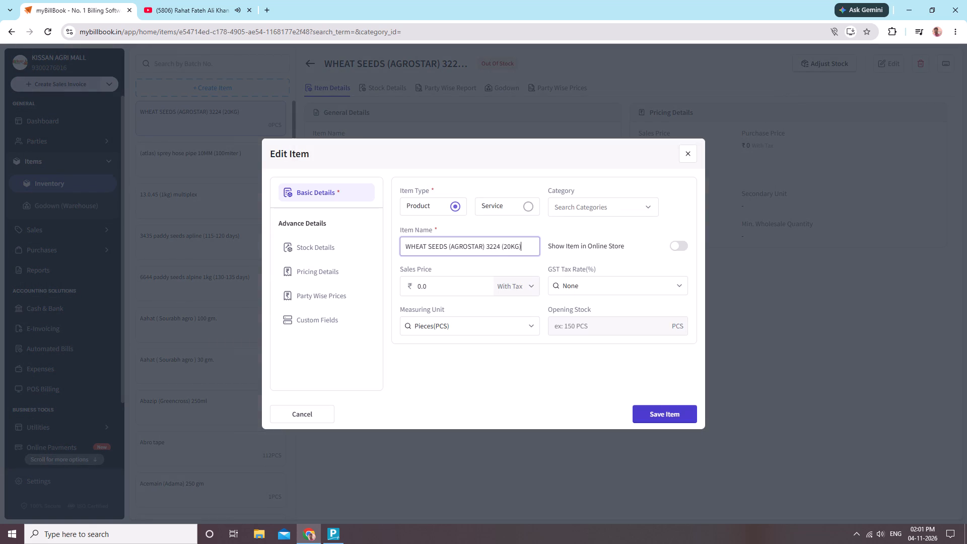
click(446, 288)
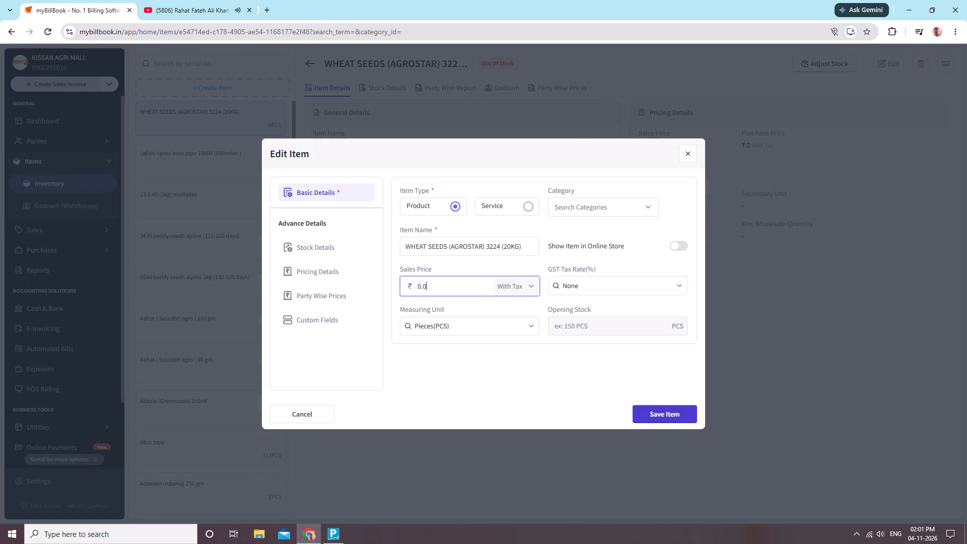
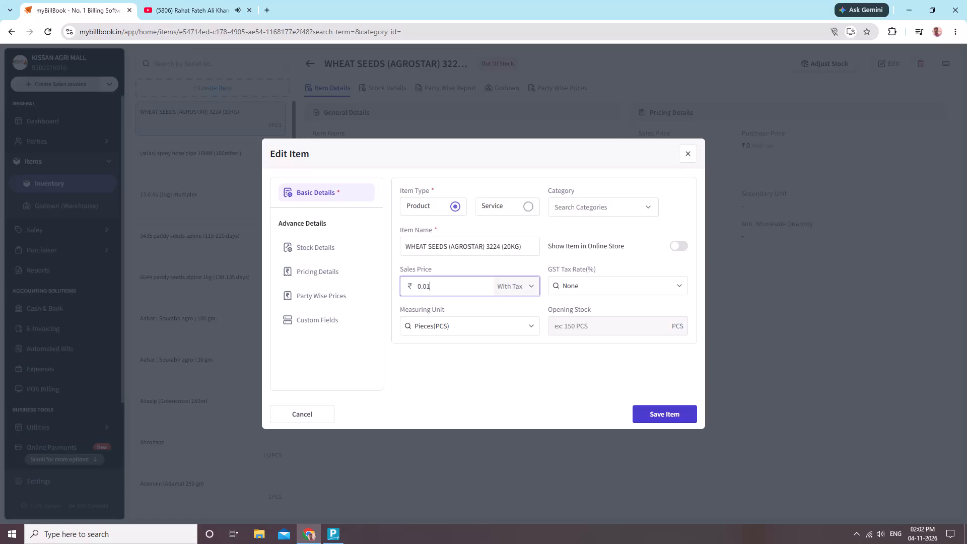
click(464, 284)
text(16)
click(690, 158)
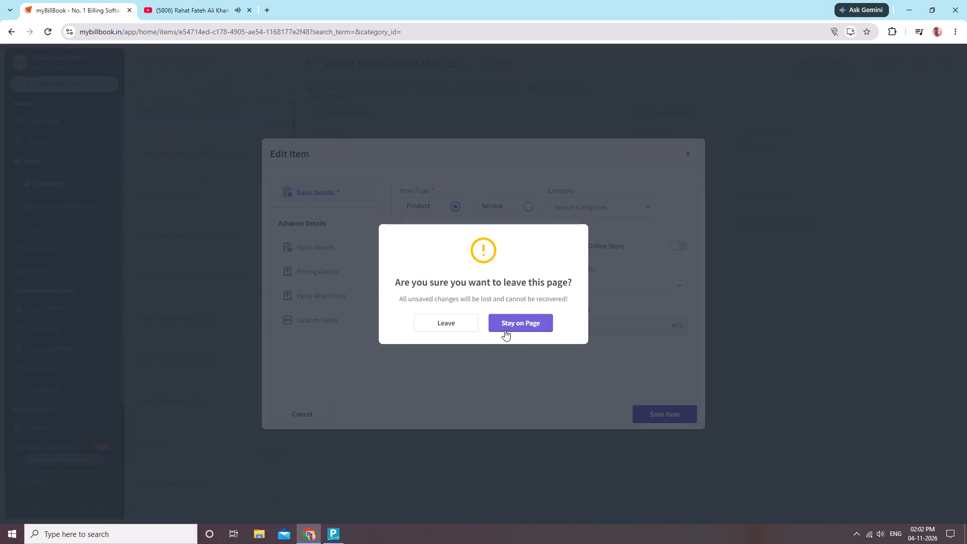
Open the myBillBook inventory in a new browser tab and search the items for 3225 to check its pricing.
click(267, 15)
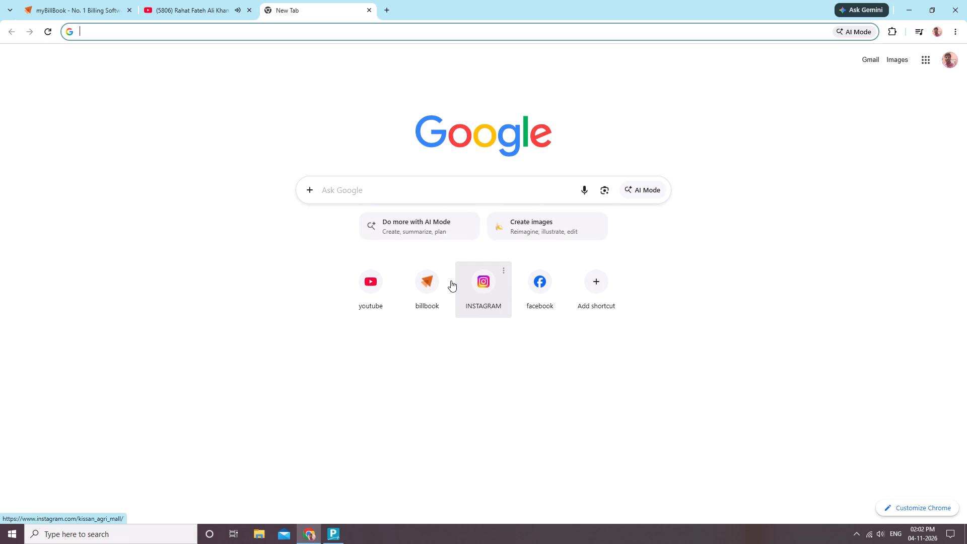
click(437, 287)
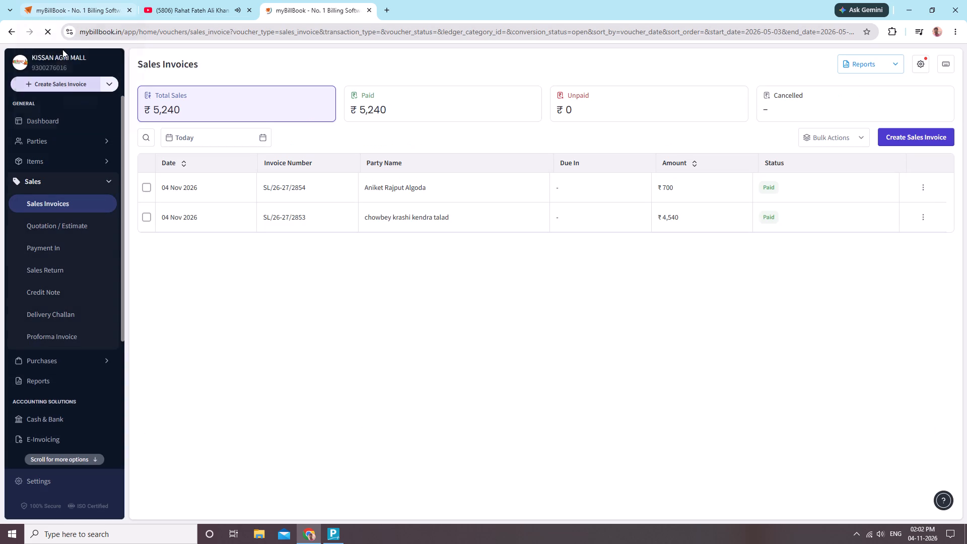
click(53, 165)
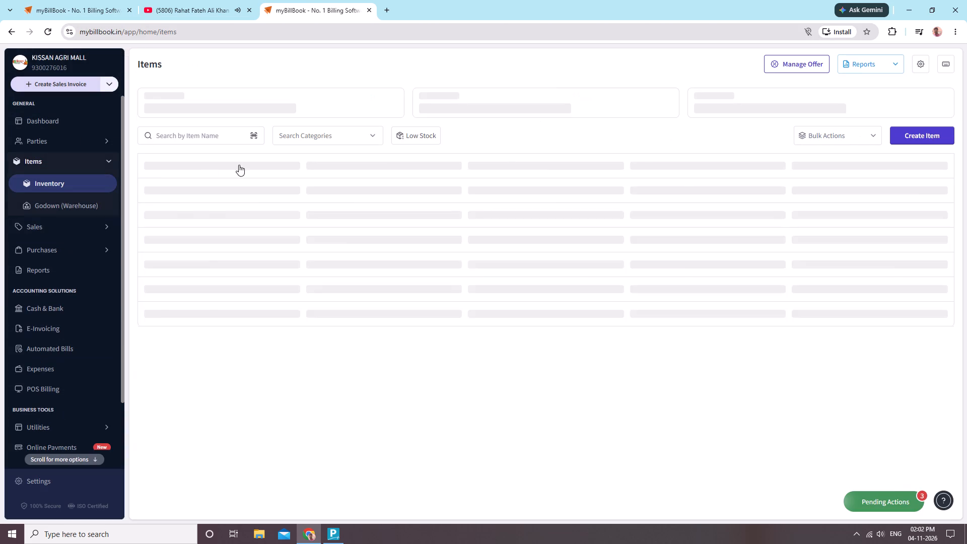
click(208, 144)
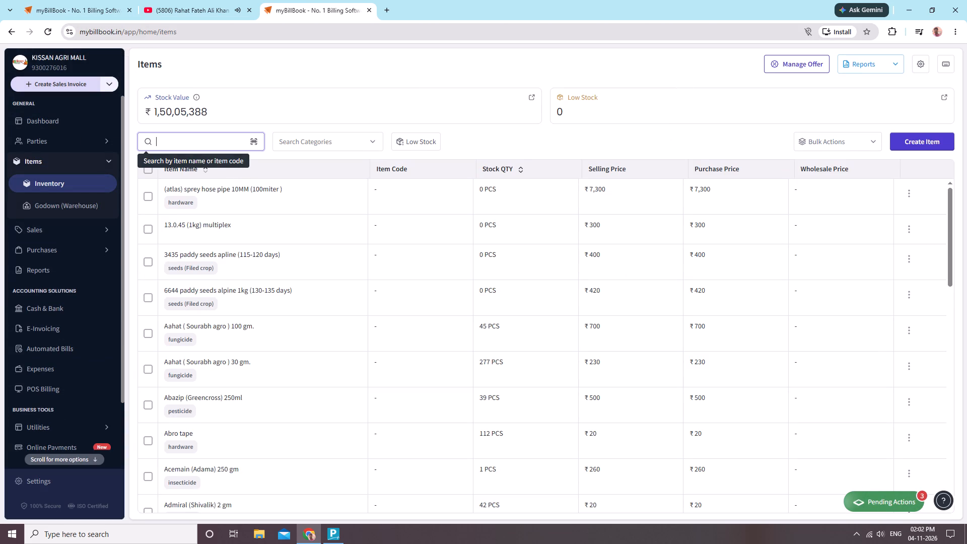
text(322)
key(BackSpace)
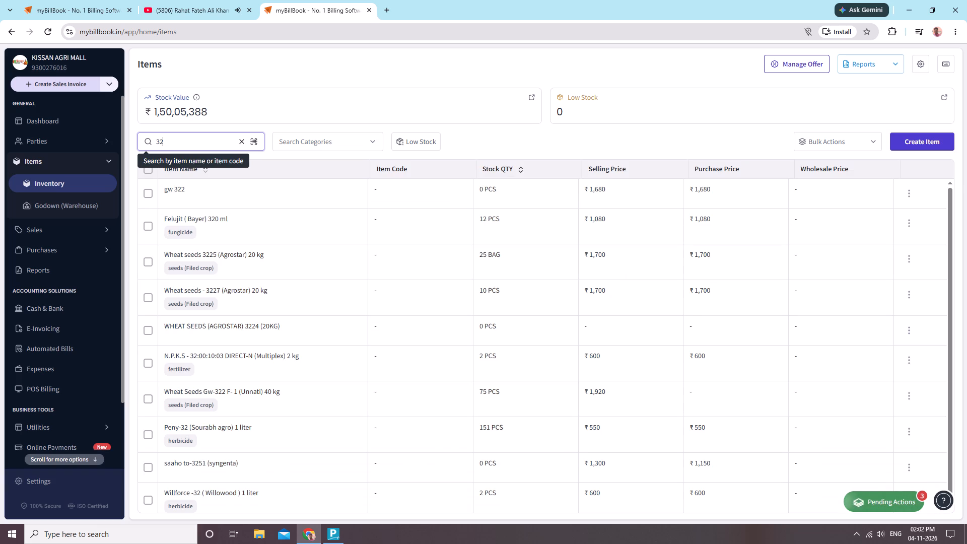
text(25)
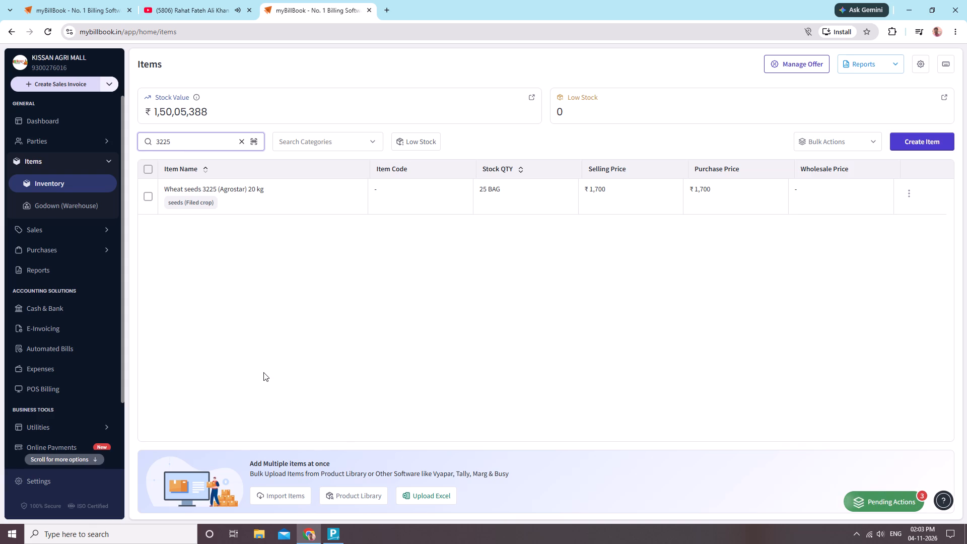
click(312, 534)
click(307, 537)
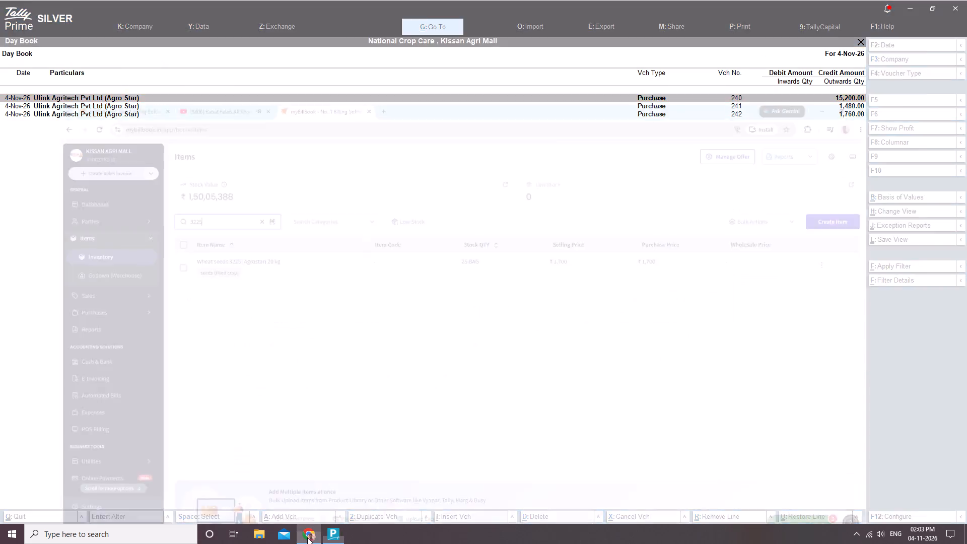
Return to the open edit of WHEAT SEEDS (AGROSTAR) 3224 (20KG), stay on it and set the sales price to 1700.
click(57, 1)
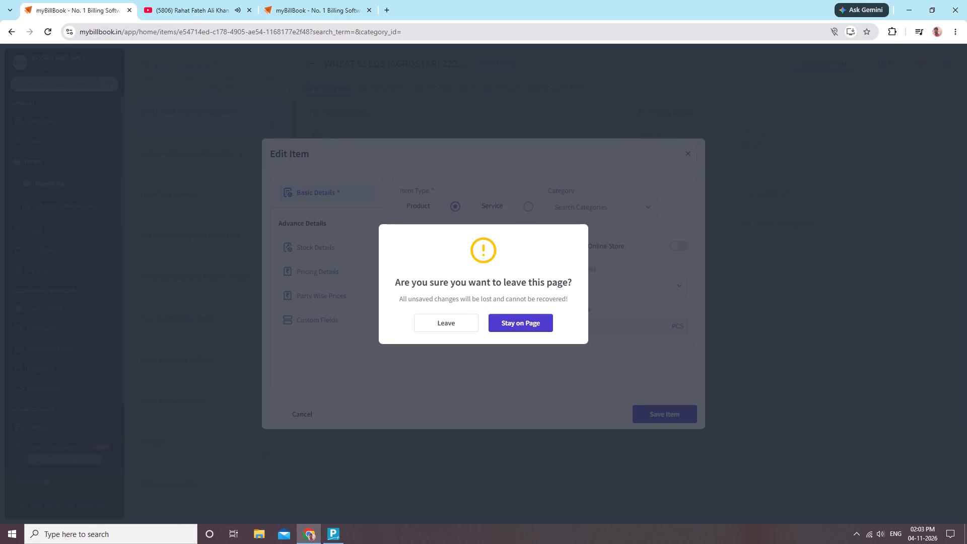
click(517, 323)
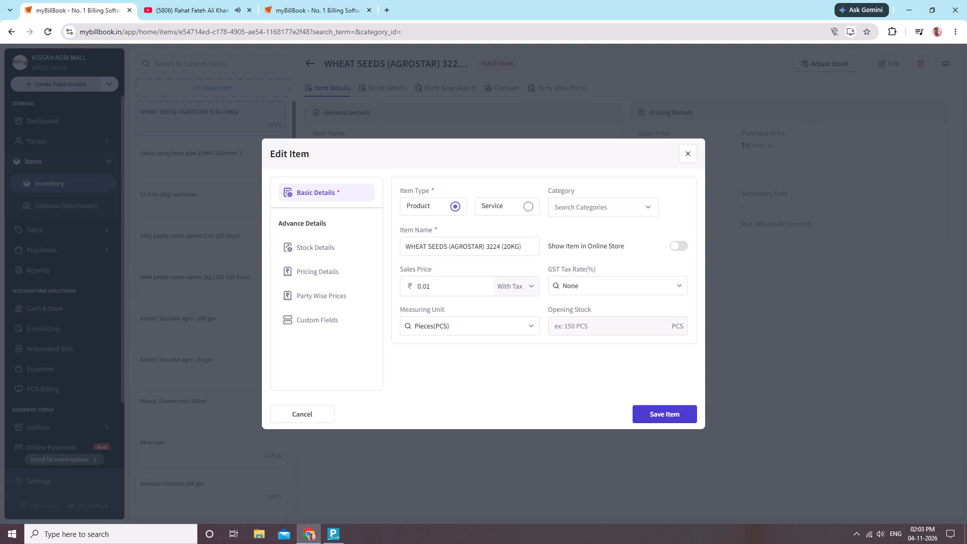
double_click(439, 287)
click(439, 287)
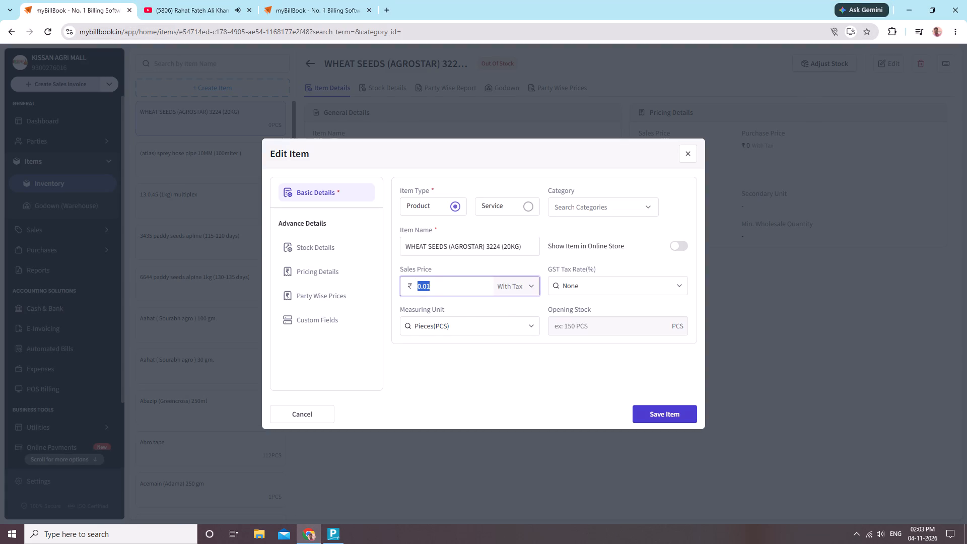
key(BackSpace)
text(1700)
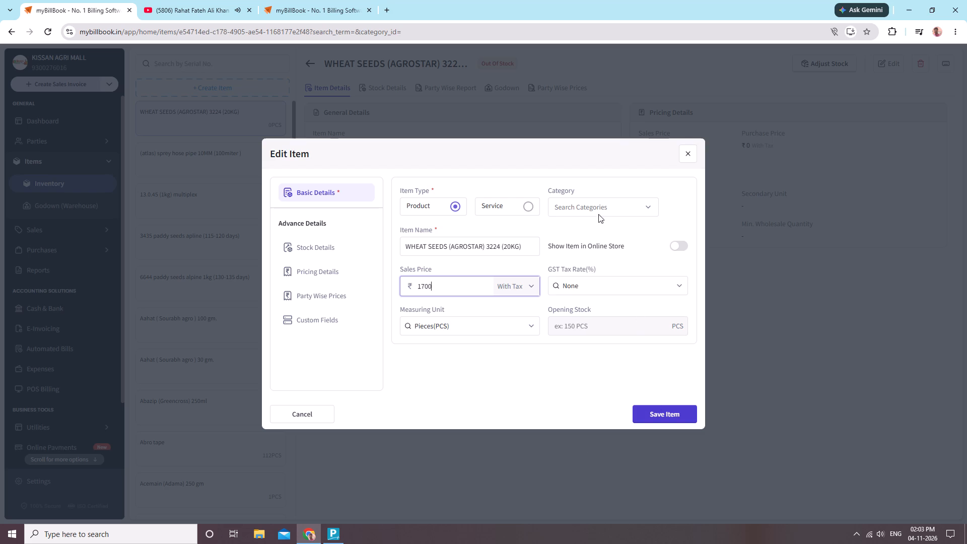
Assign the wheat seeds item to the category seeds (Filed crop).
click(635, 205)
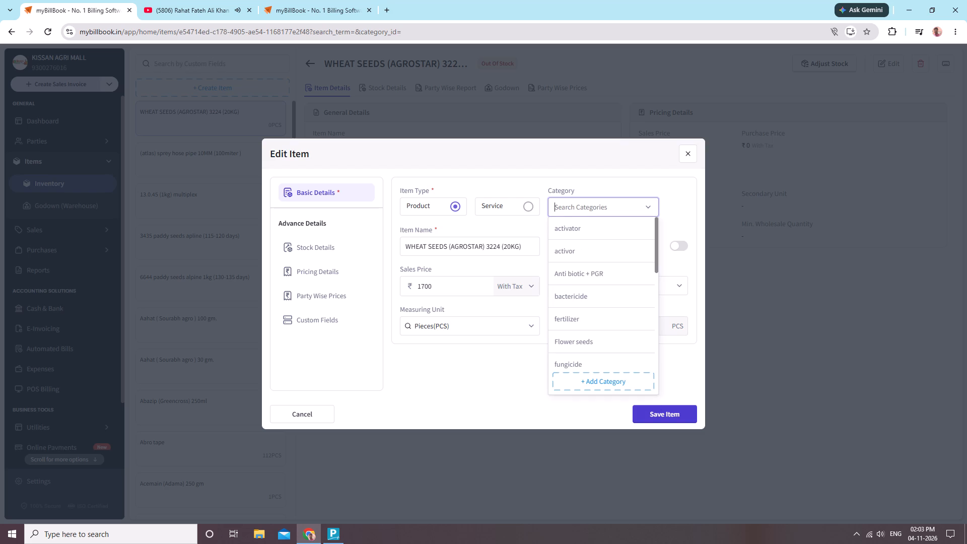
text(SEDD)
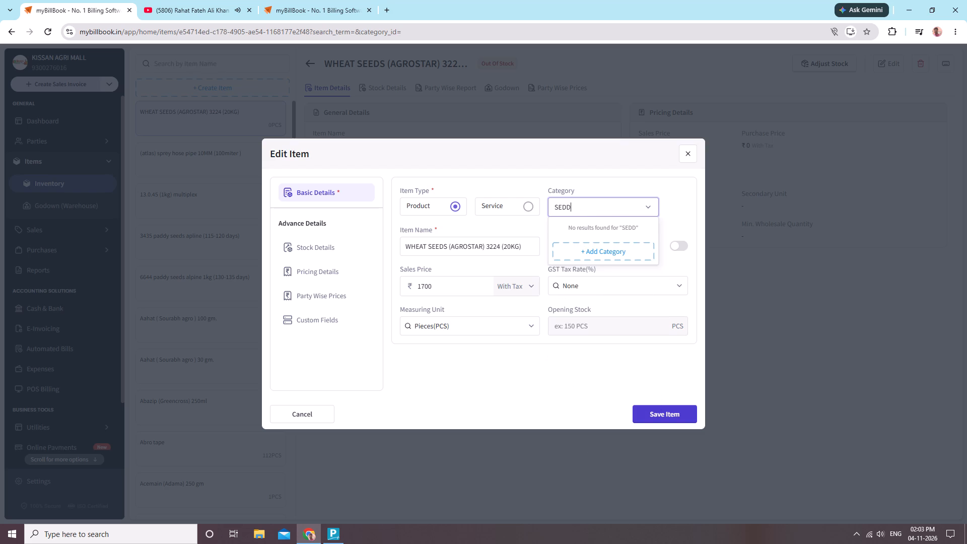
key(BackSpace)
key(BackSpace)
key(e)
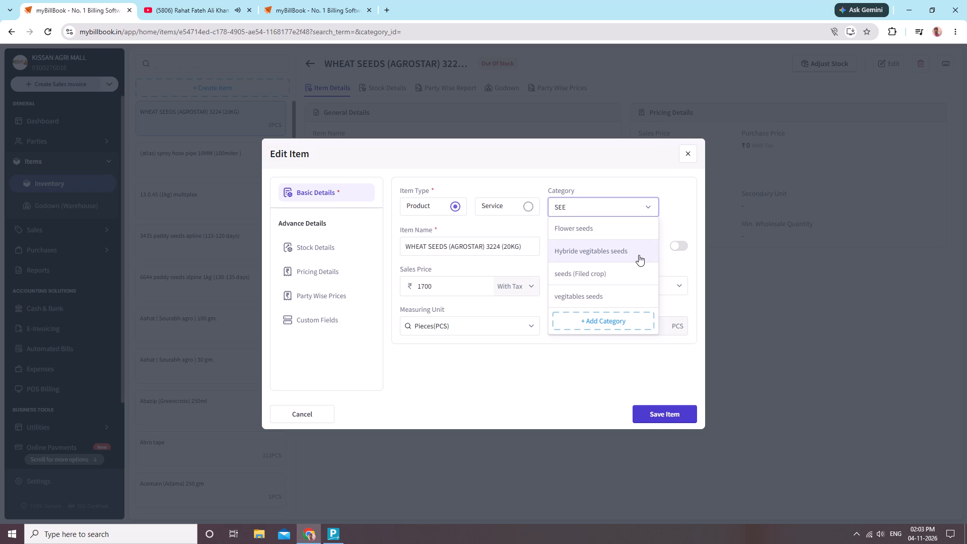
click(642, 282)
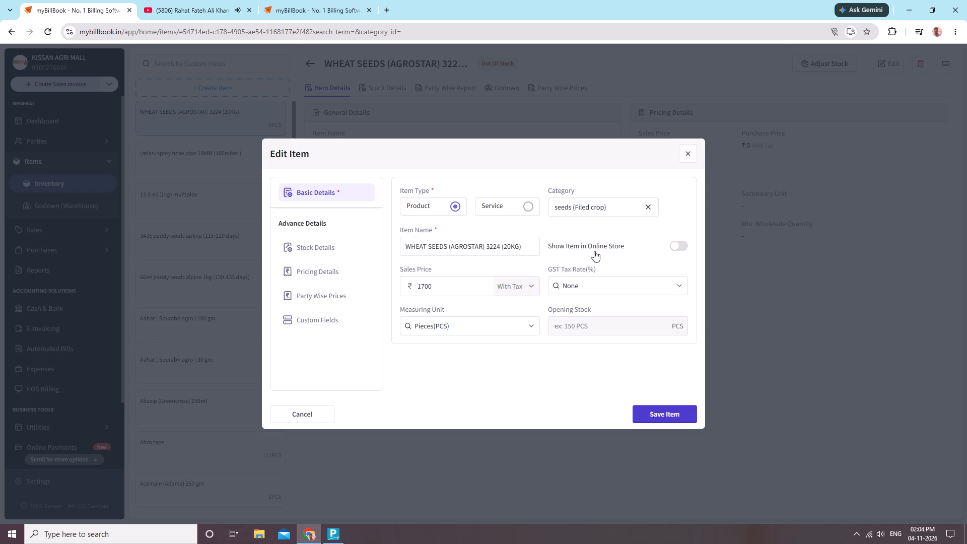
Set the wheat seeds item's purchase price to 1700 with tax in its pricing details and save the item.
click(322, 274)
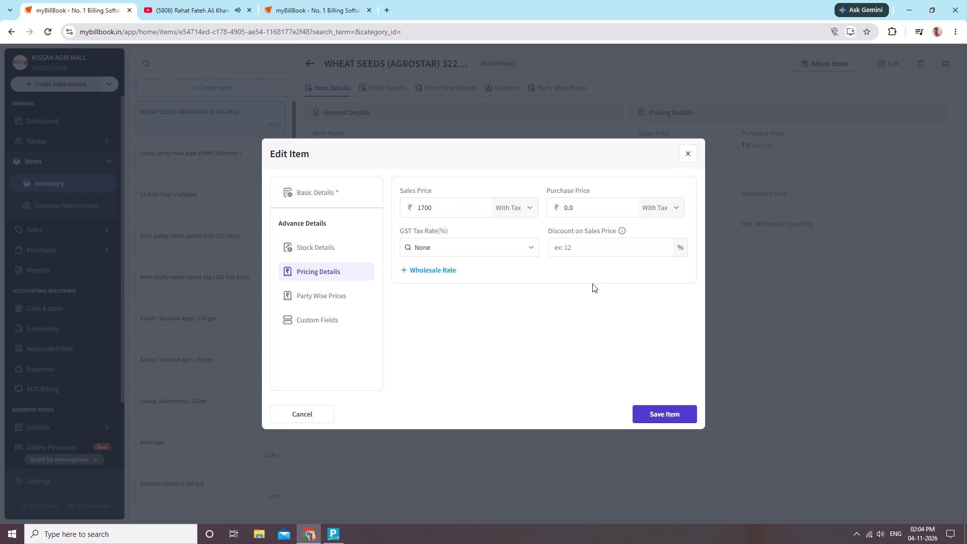
click(607, 206)
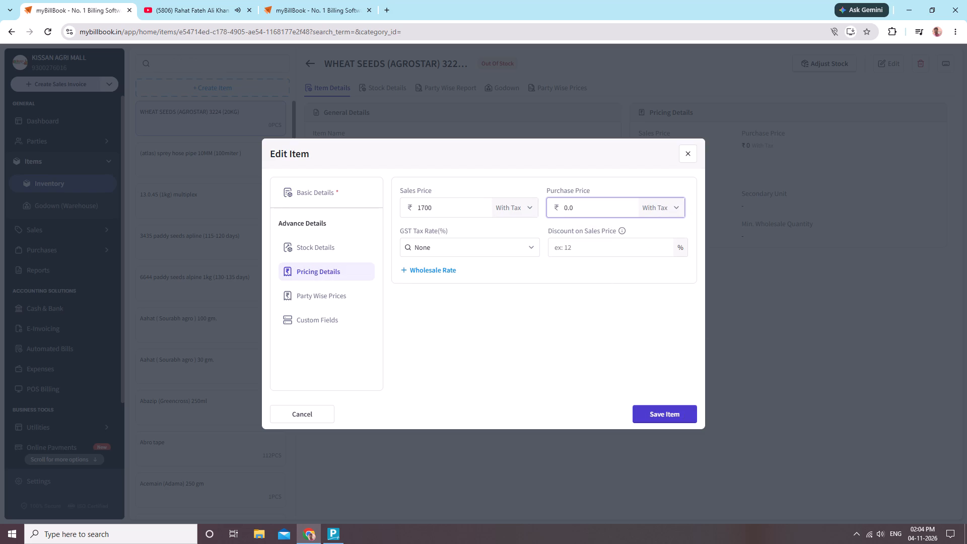
text(170)
key(BackSpace)
key(BackSpace)
key(BackSpace)
key(BackSpace)
key(BackSpace)
key(BackSpace)
key(BackSpace)
text(1720)
key(BackSpace)
key(BackSpace)
text(00)
click(667, 416)
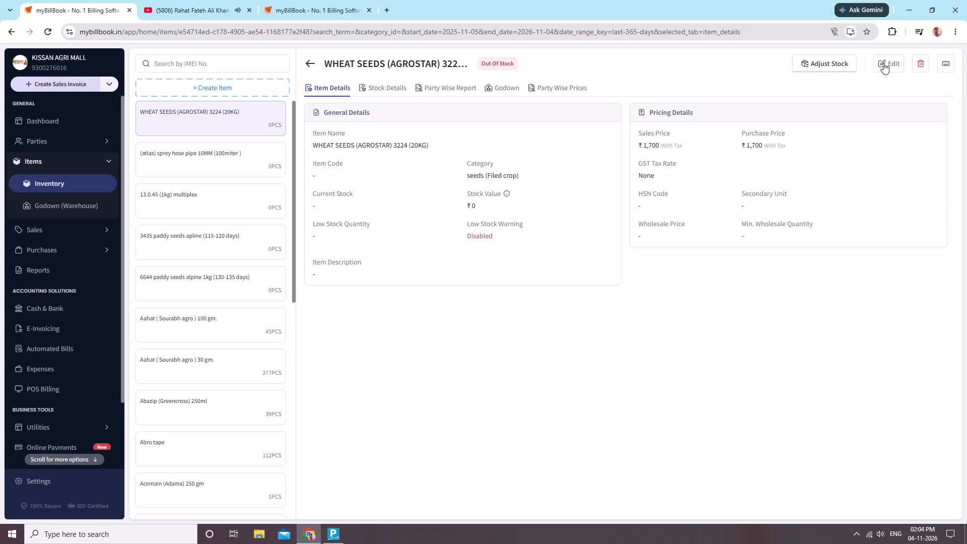
Adjust the wheat seeds item's stock by adding 10 PCS to the KISSAN AGRI MALL godown and save the adjustment.
click(824, 58)
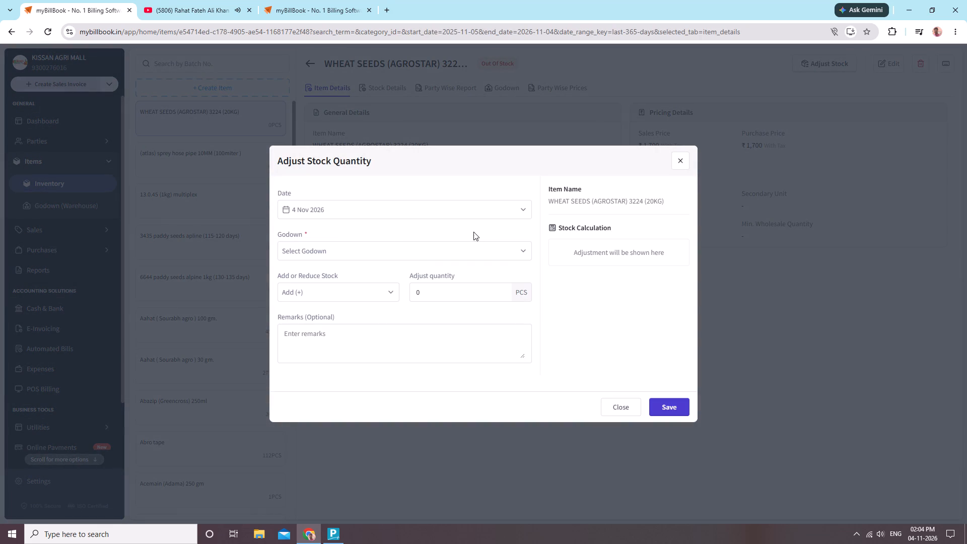
click(361, 252)
click(365, 261)
click(452, 290)
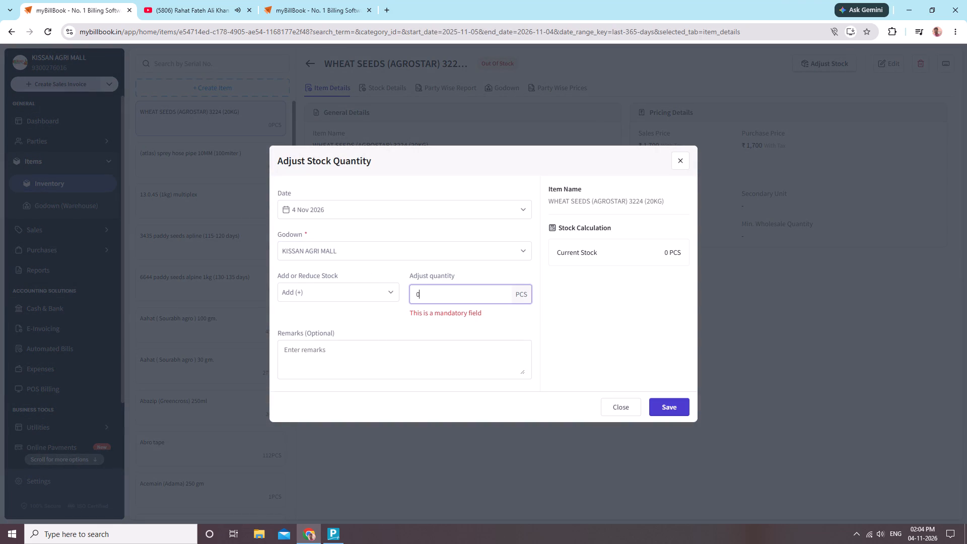
text(10)
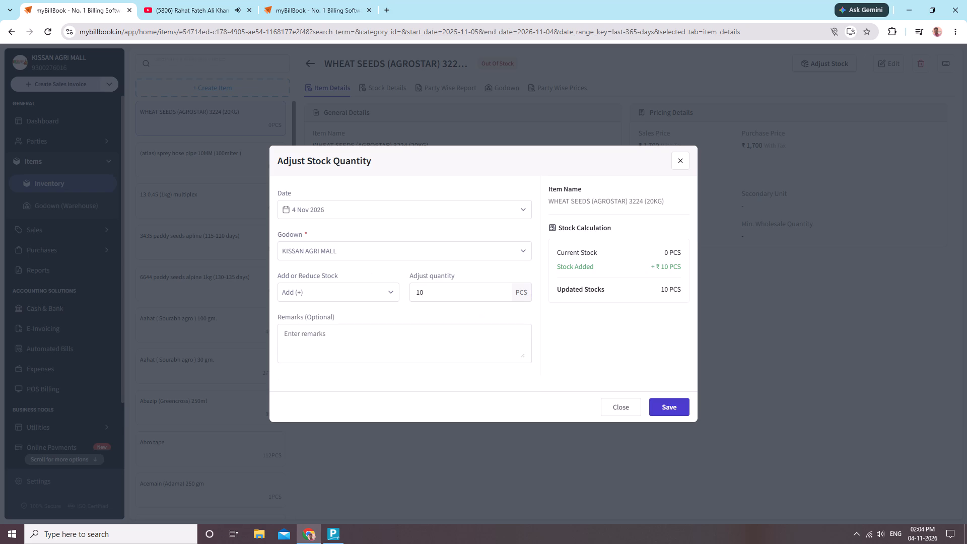
click(670, 404)
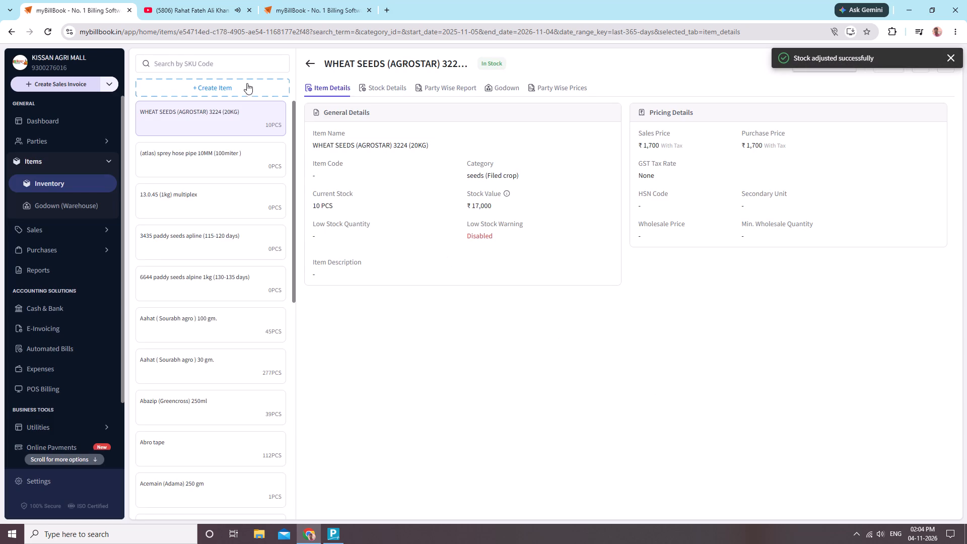
Start creating another inventory product and name it HAND HOE KHURPE 4 INCH.
click(248, 87)
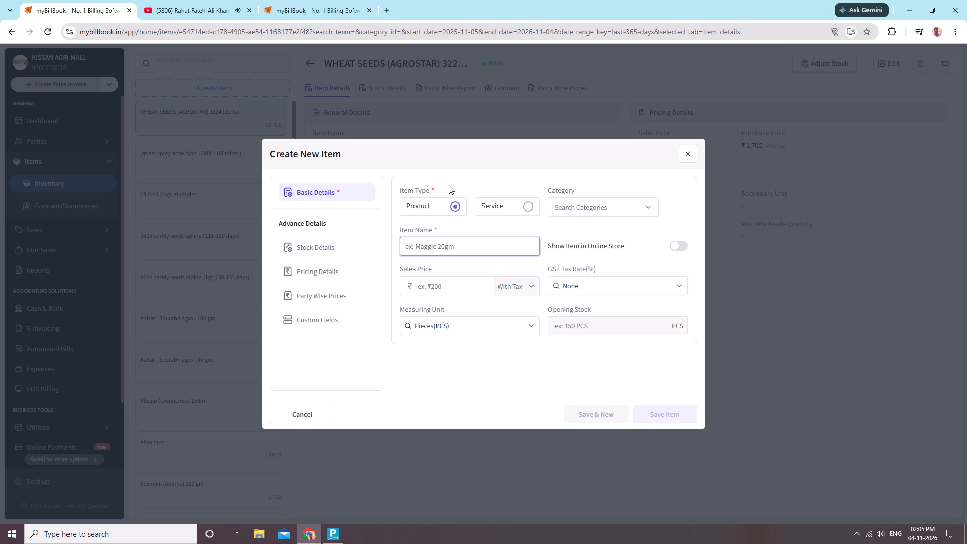
text(HAND)
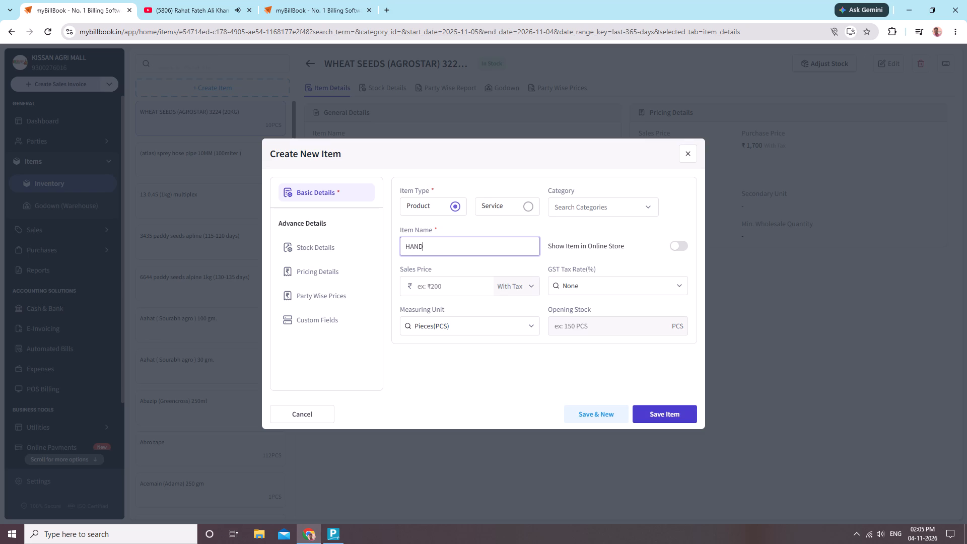
key(space)
key(h)
text(OE)
key(space)
text(KHU)
text(RPE)
key(space)
key(4)
key(space)
text(INCH)
Set the sales price of the new HAND HOE KHURPE 4 INCH item to 130 with tax.
click(466, 297)
click(477, 277)
click(477, 284)
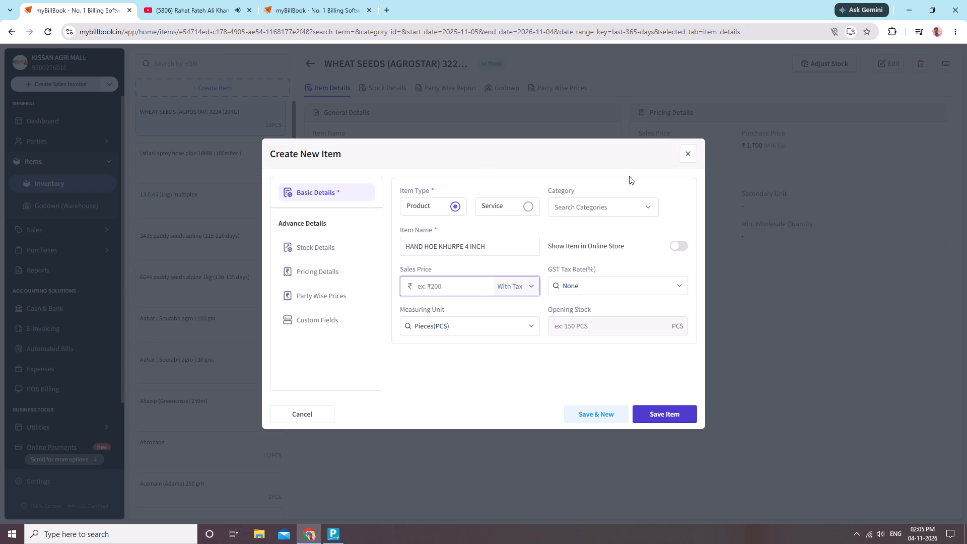
text(130)
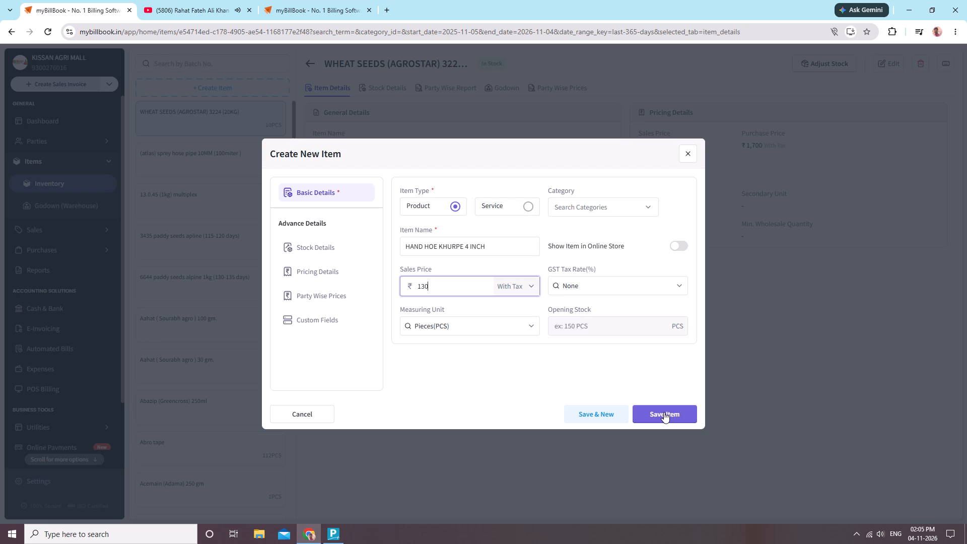
Assign the 4-inch hand hoe item to the hardware category and save the item.
click(613, 208)
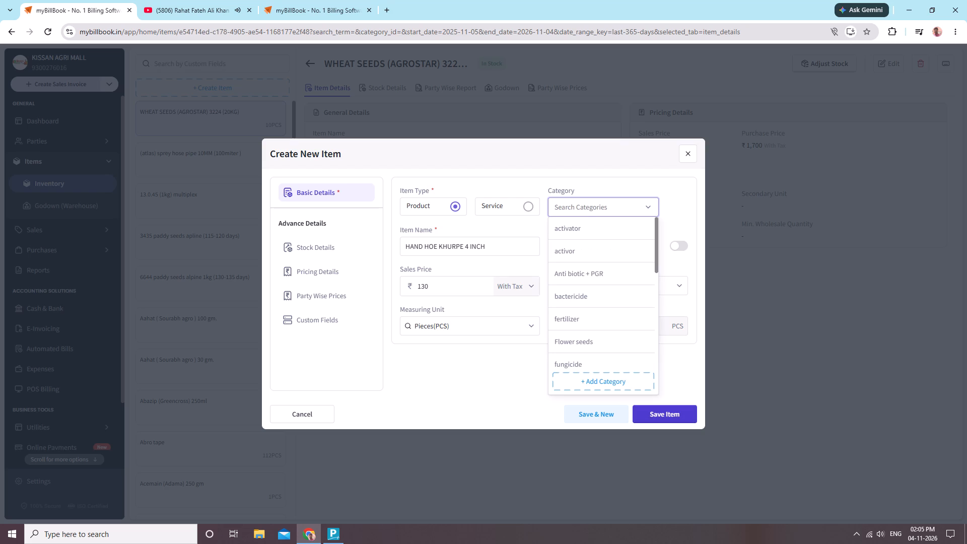
text(HA)
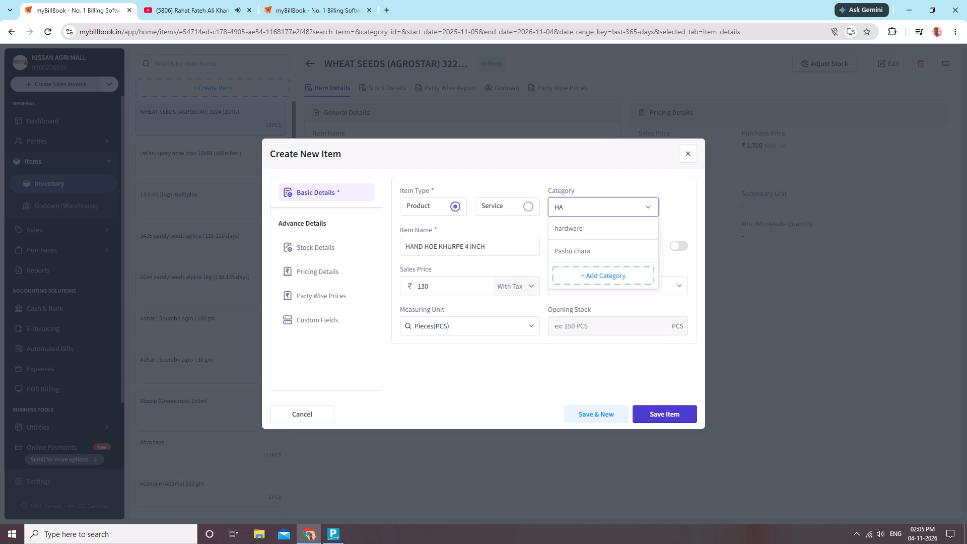
key(r)
key(BackSpace)
key(BackSpace)
key(e)
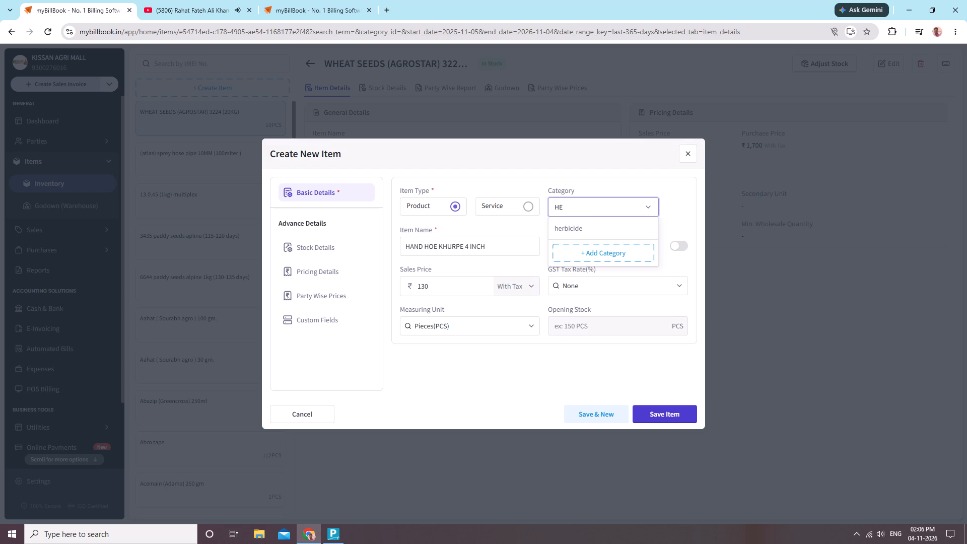
key(BackSpace)
key(BackSpace)
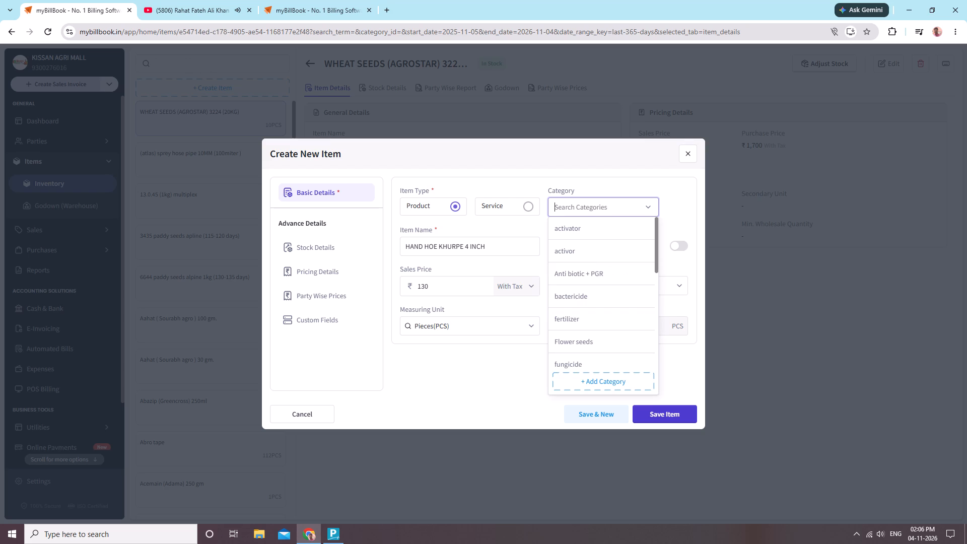
text(HARD)
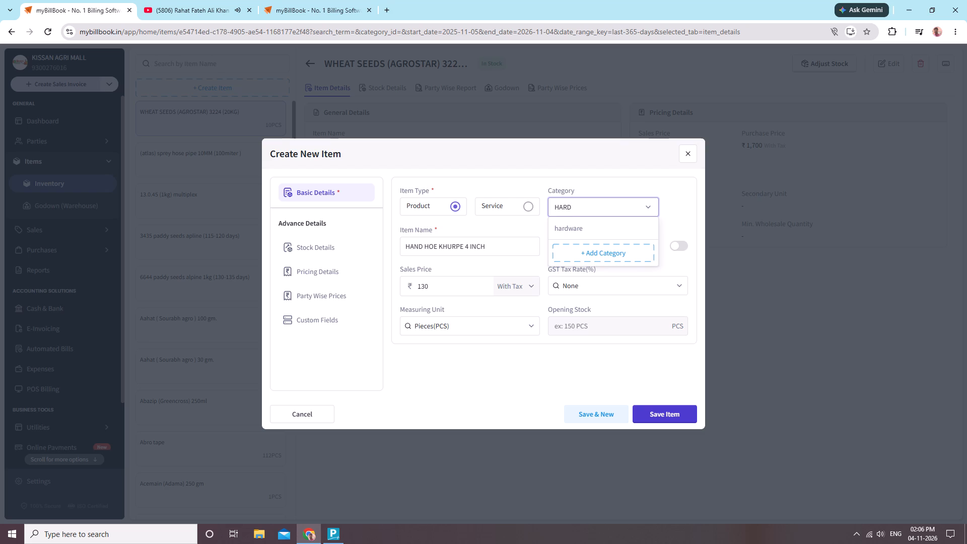
click(613, 224)
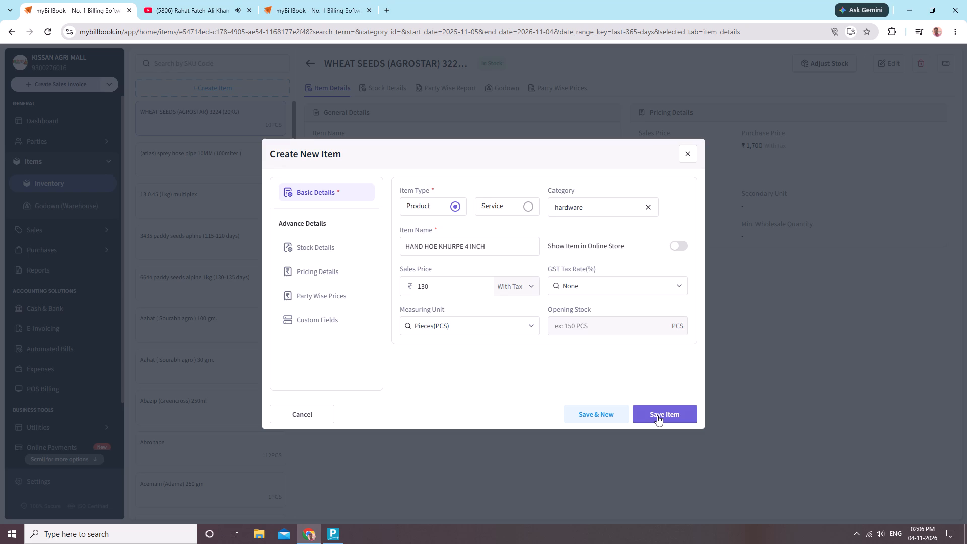
click(657, 415)
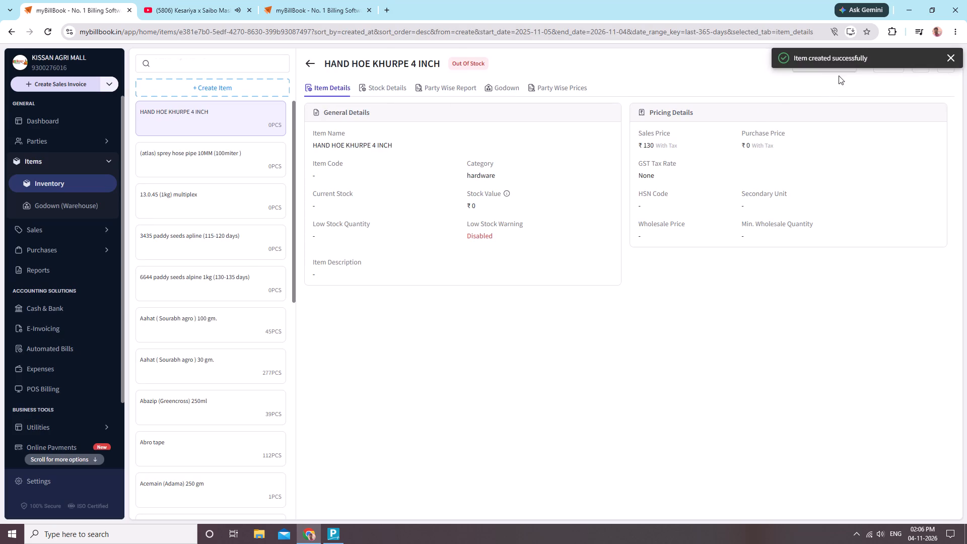
click(949, 61)
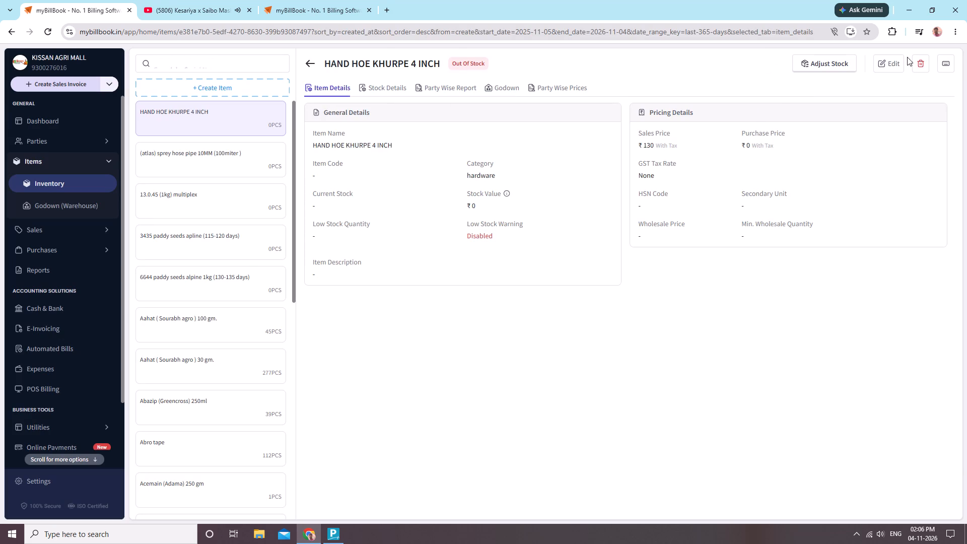
Adjust the 4-inch hand hoe's stock by adding 20 PCS to the KISSAN AGRI MALL godown and save the adjustment.
double_click(831, 61)
click(819, 67)
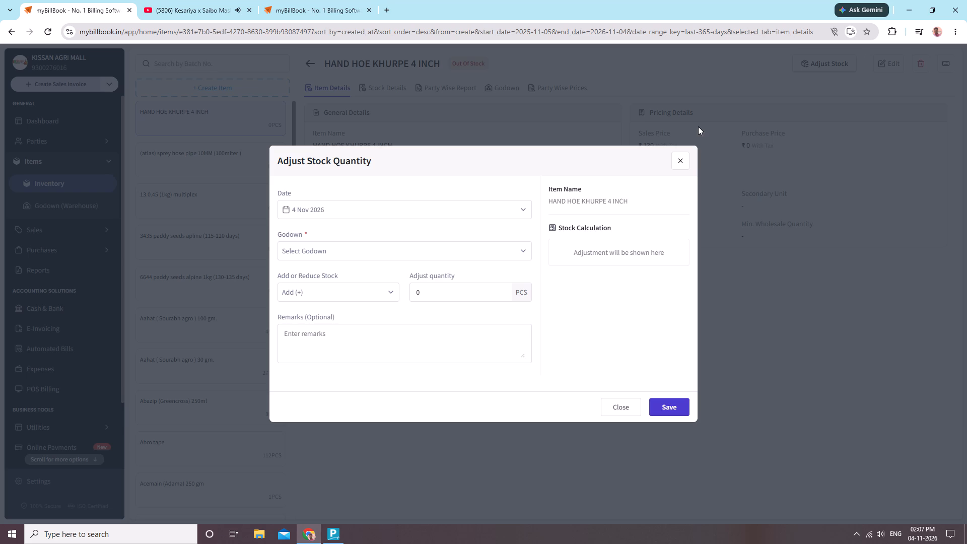
click(404, 257)
click(405, 263)
click(451, 294)
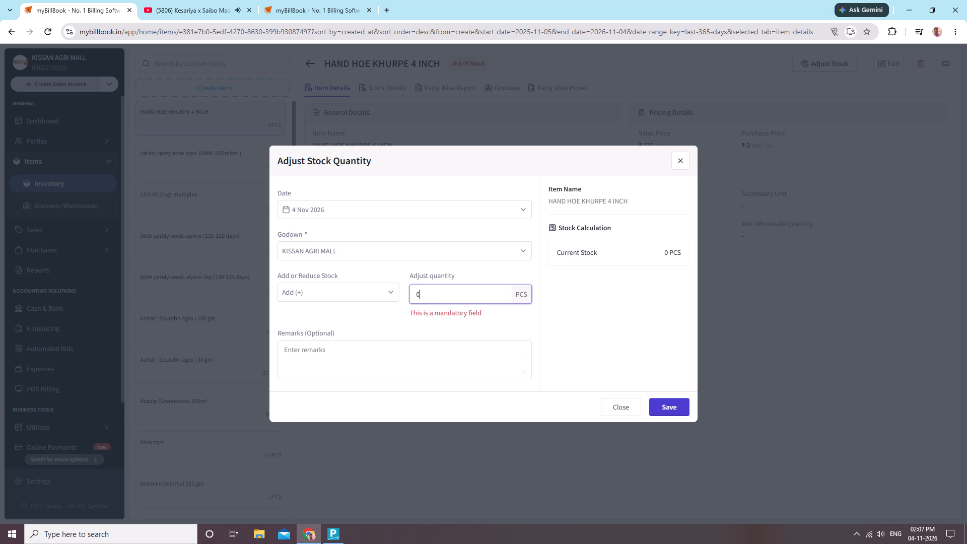
text(20)
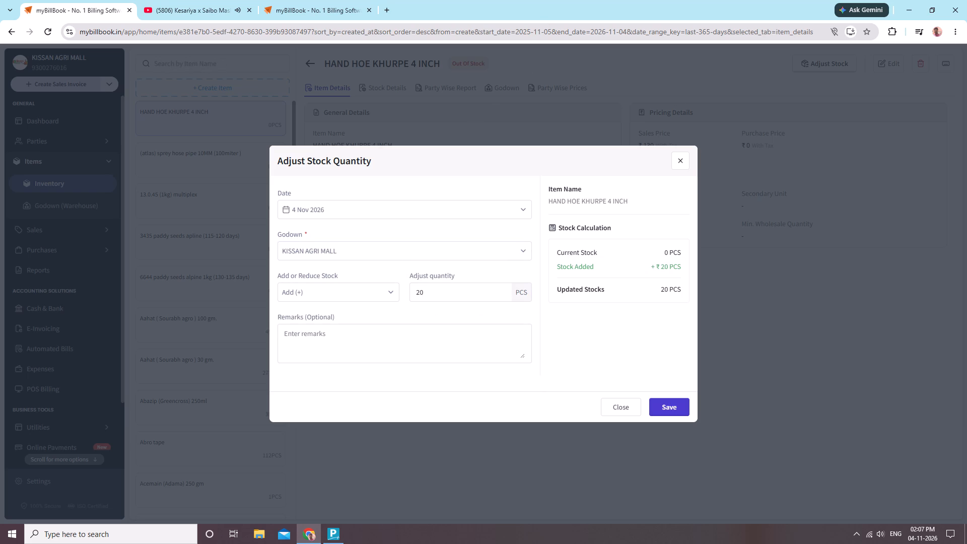
click(676, 402)
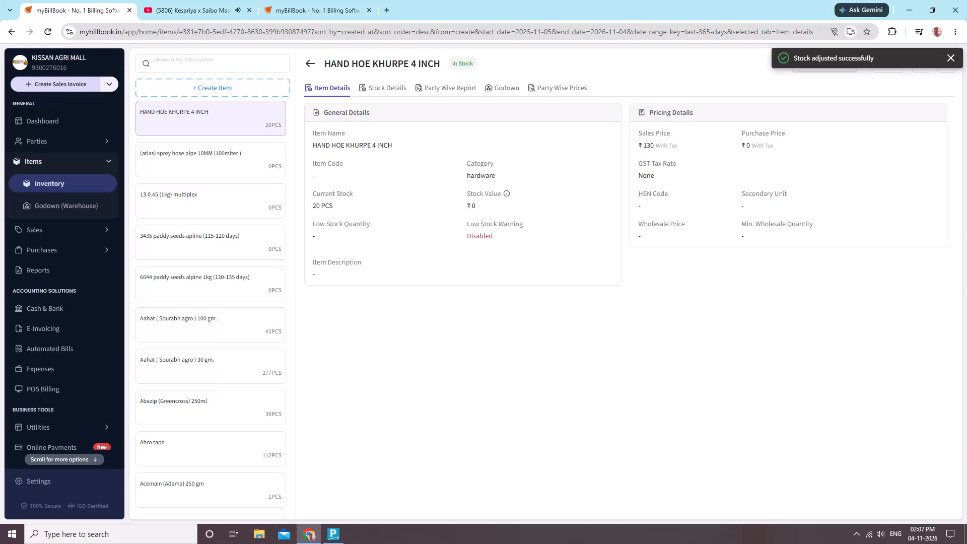
Start creating another inventory product and name it HAND HOE KHURPE 5 INCH.
click(231, 86)
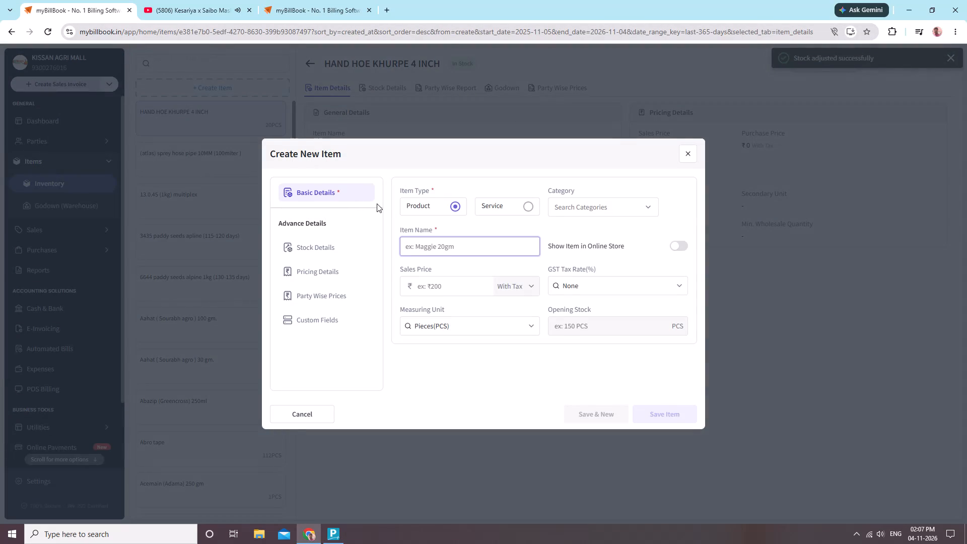
text(HAND)
key(space)
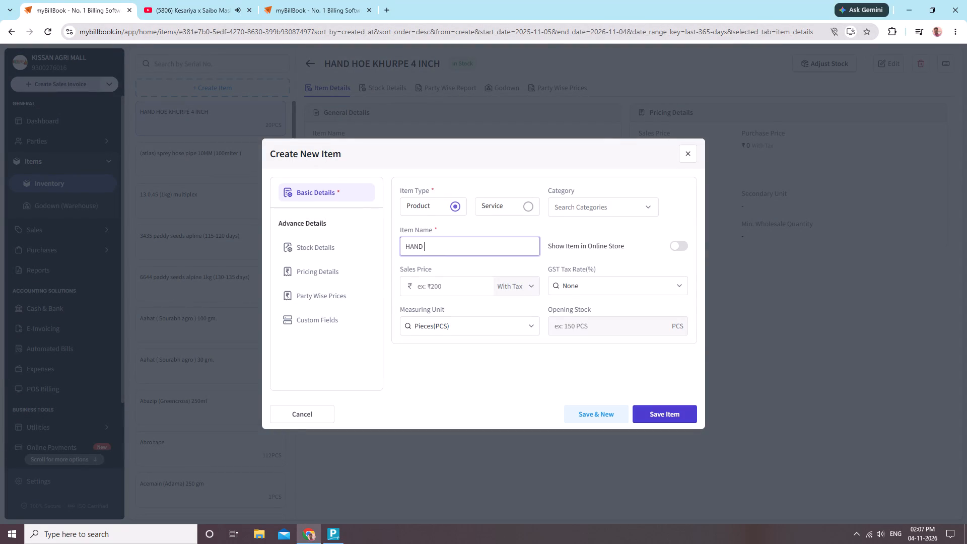
text(HOE)
key(space)
text(KHU)
text(RPE)
key(space)
text(5)
key(space)
text(INCH)
Set the 5-inch hand hoe item's sales price to 160 with tax.
click(452, 285)
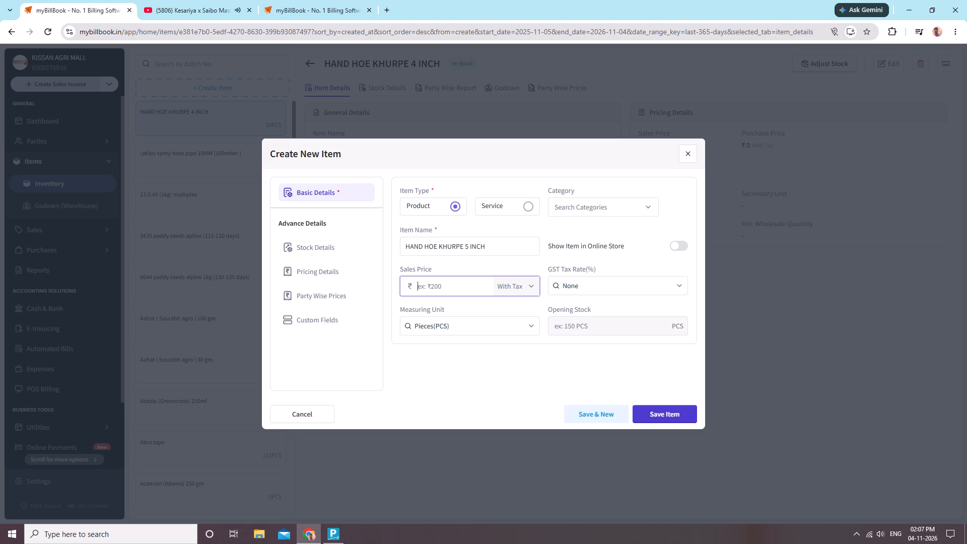
key(1)
text(60)
Assign the 5-inch hand hoe item to the hardware category.
click(587, 207)
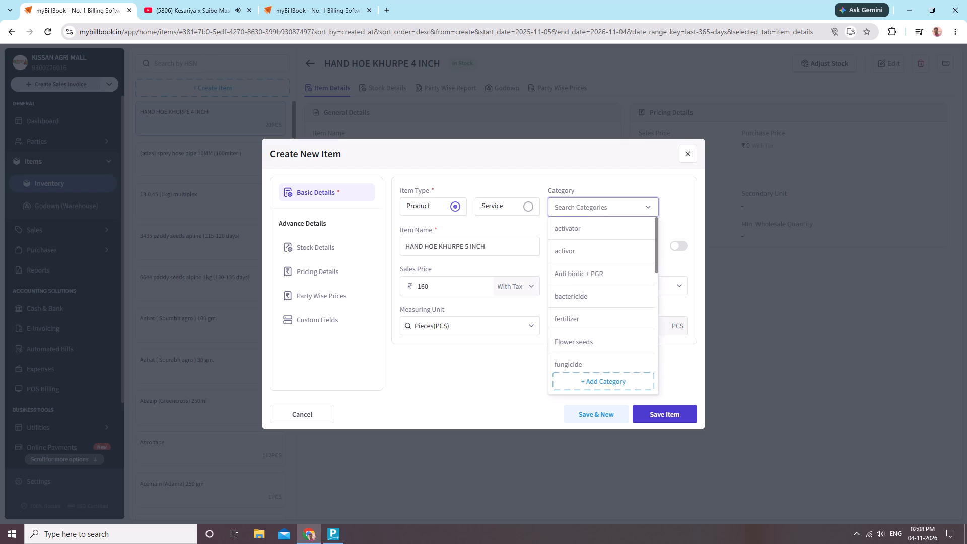
text(HARS)
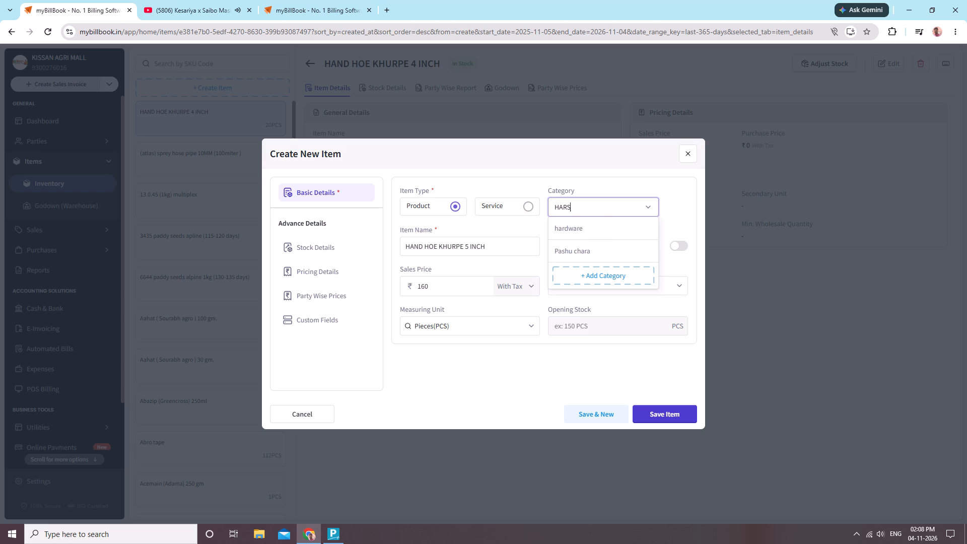
key(BackSpace)
key(d)
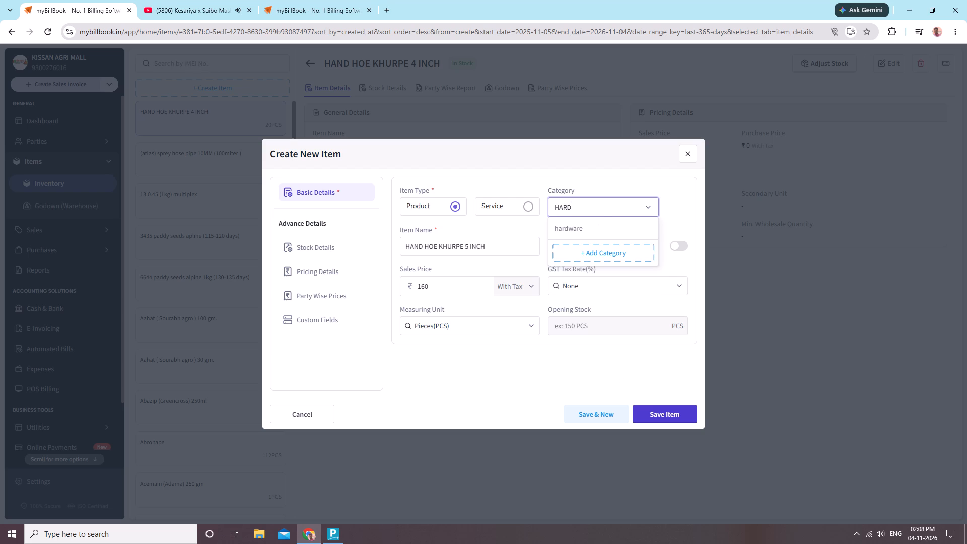
click(592, 224)
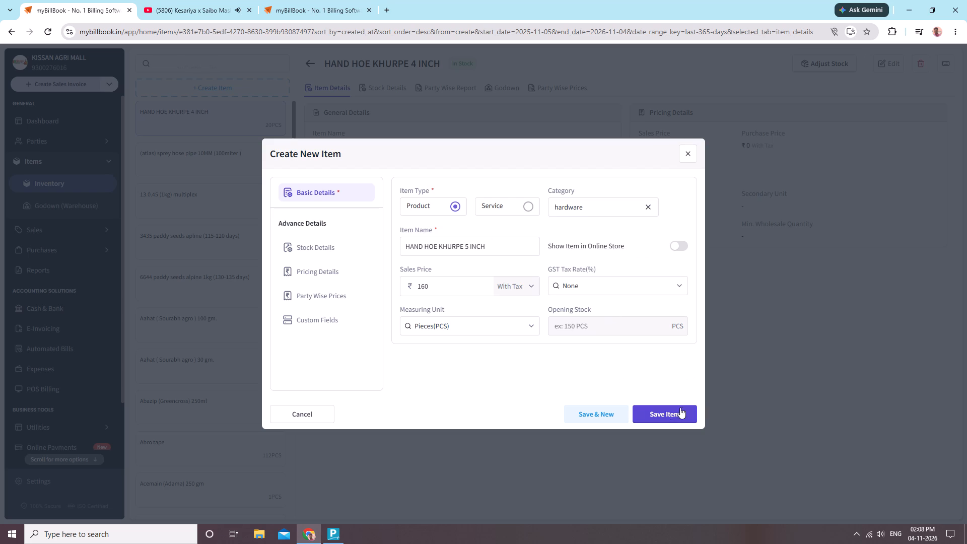
Set the 5-inch hand hoe's purchase price to 160 with tax in its pricing details and save the item.
click(335, 277)
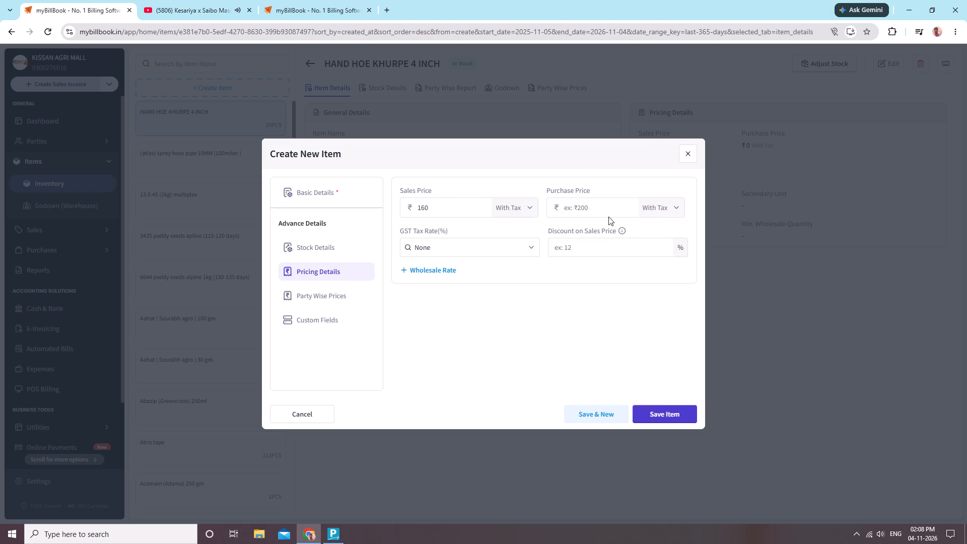
click(590, 209)
text(160)
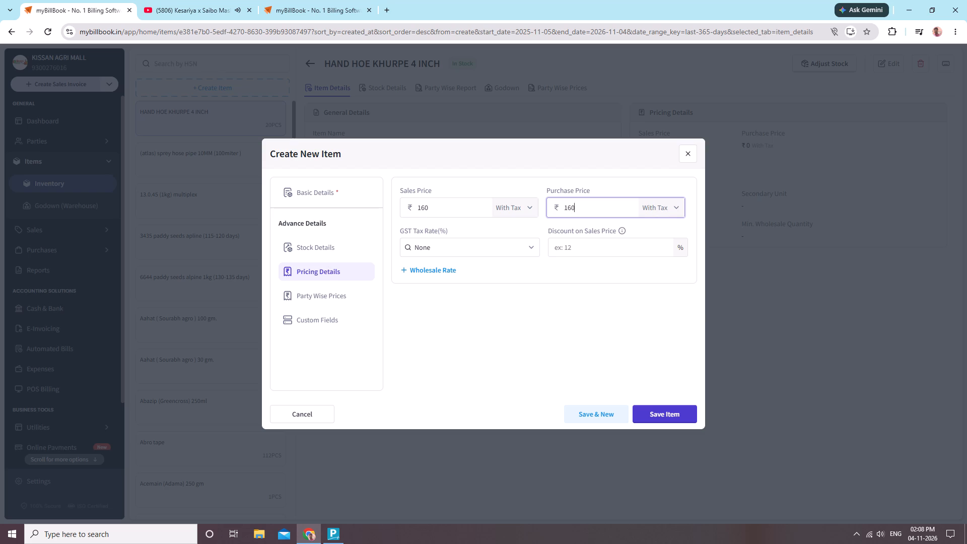
click(665, 414)
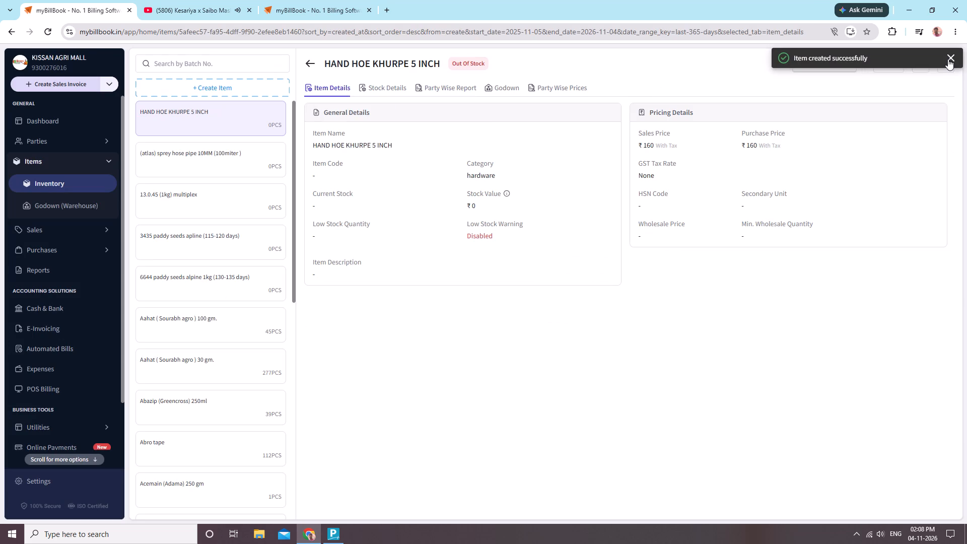
Adjust the 5-inch hand hoe's stock by adding 20 PCS to the KISSAN AGRI MALL godown and save the adjustment.
click(844, 58)
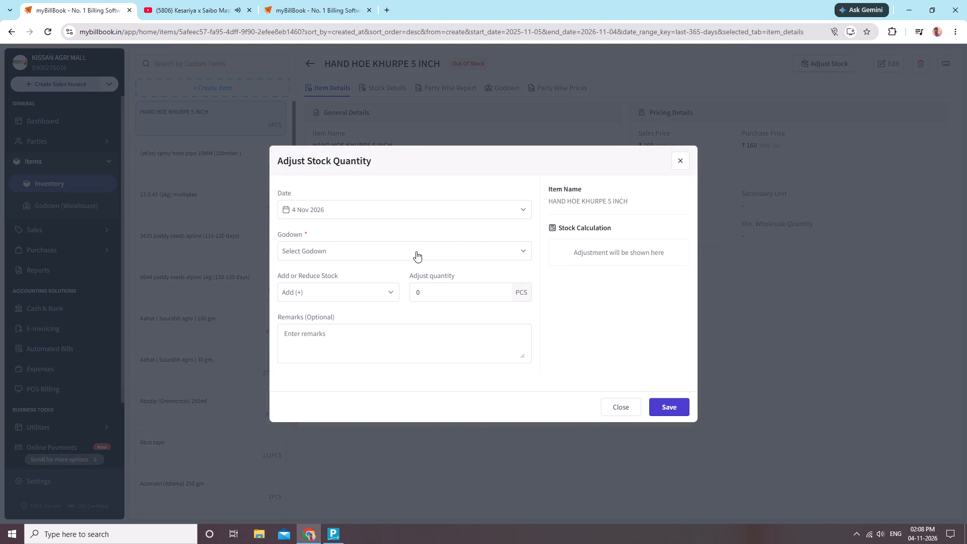
click(417, 251)
click(429, 281)
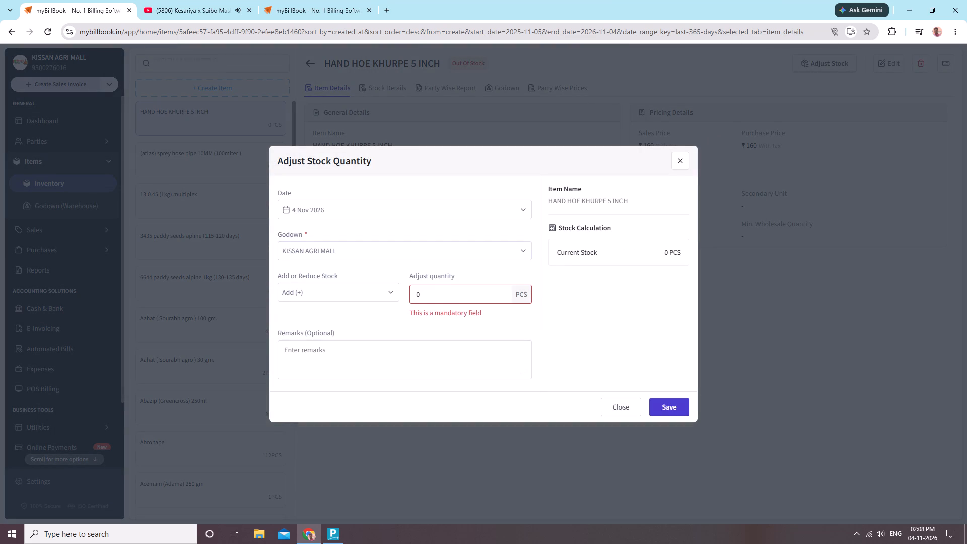
click(453, 299)
click(466, 293)
text(20)
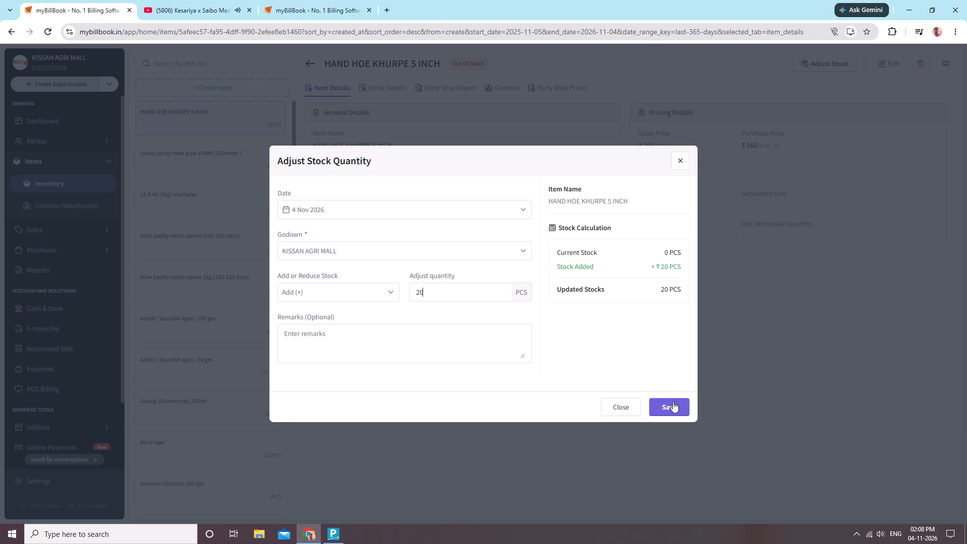
click(673, 401)
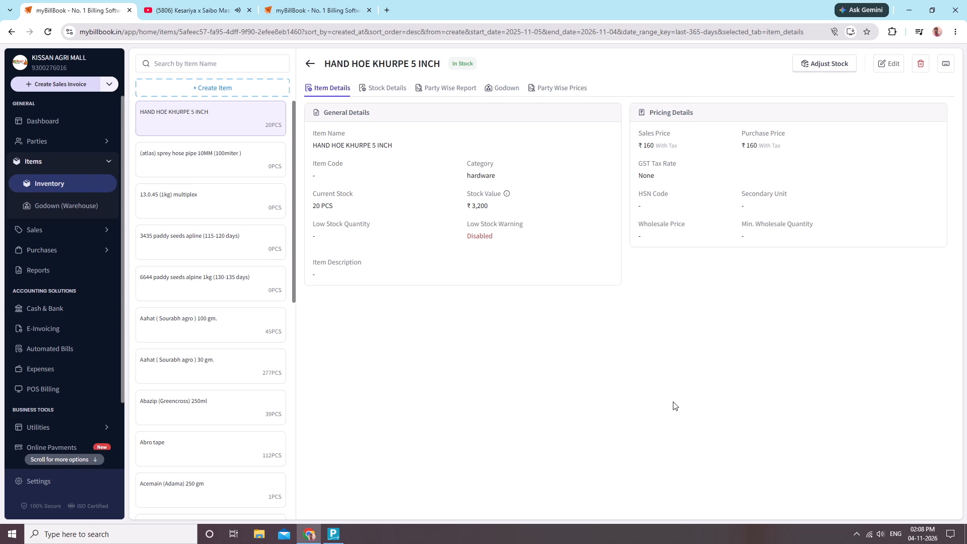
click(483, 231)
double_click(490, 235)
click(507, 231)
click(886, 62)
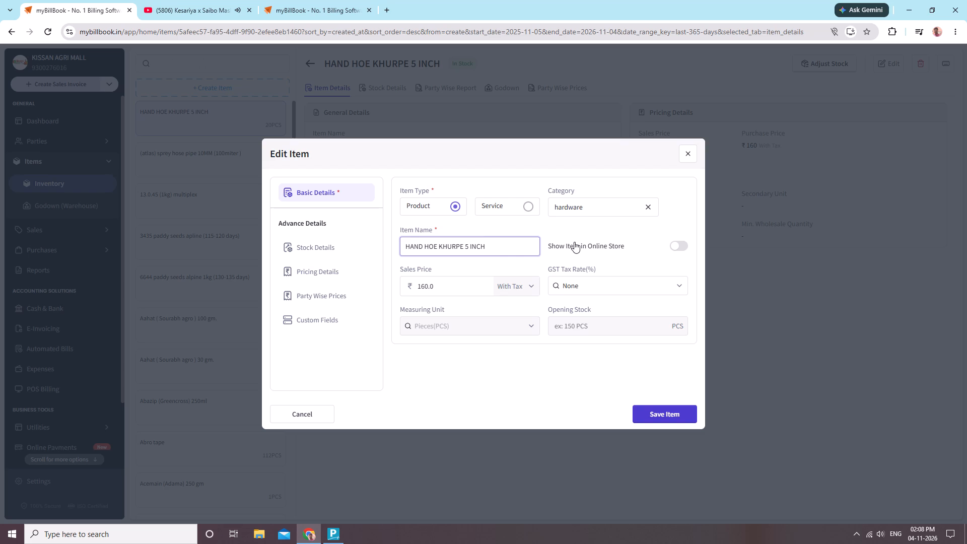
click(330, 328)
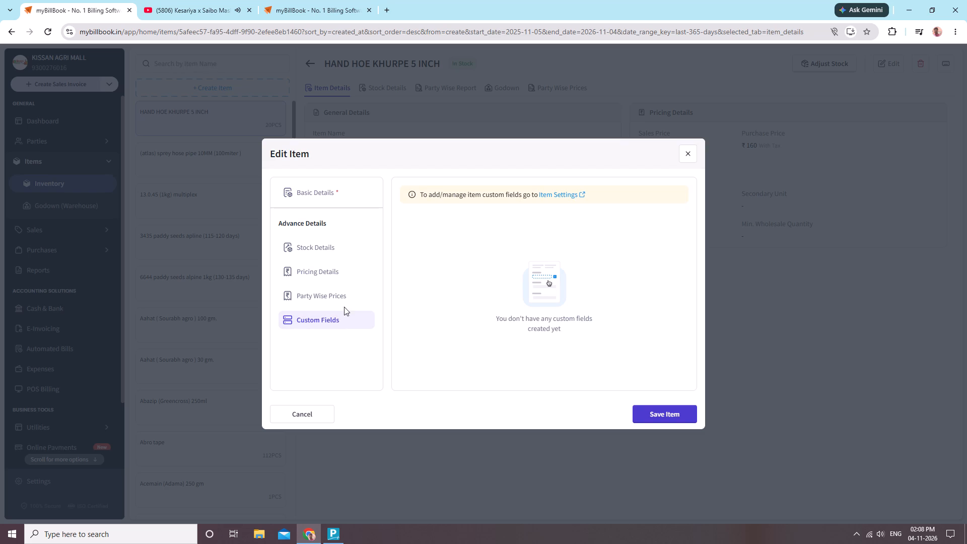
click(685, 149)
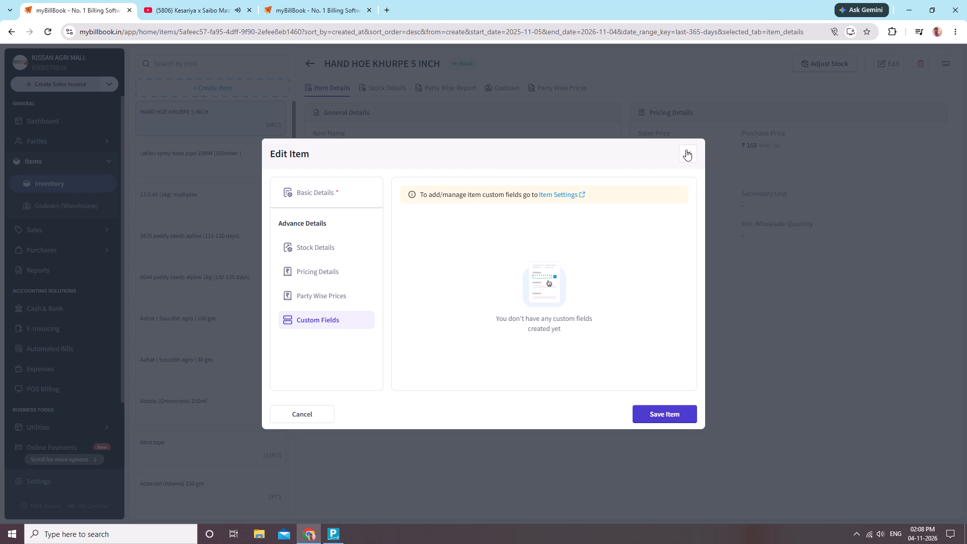